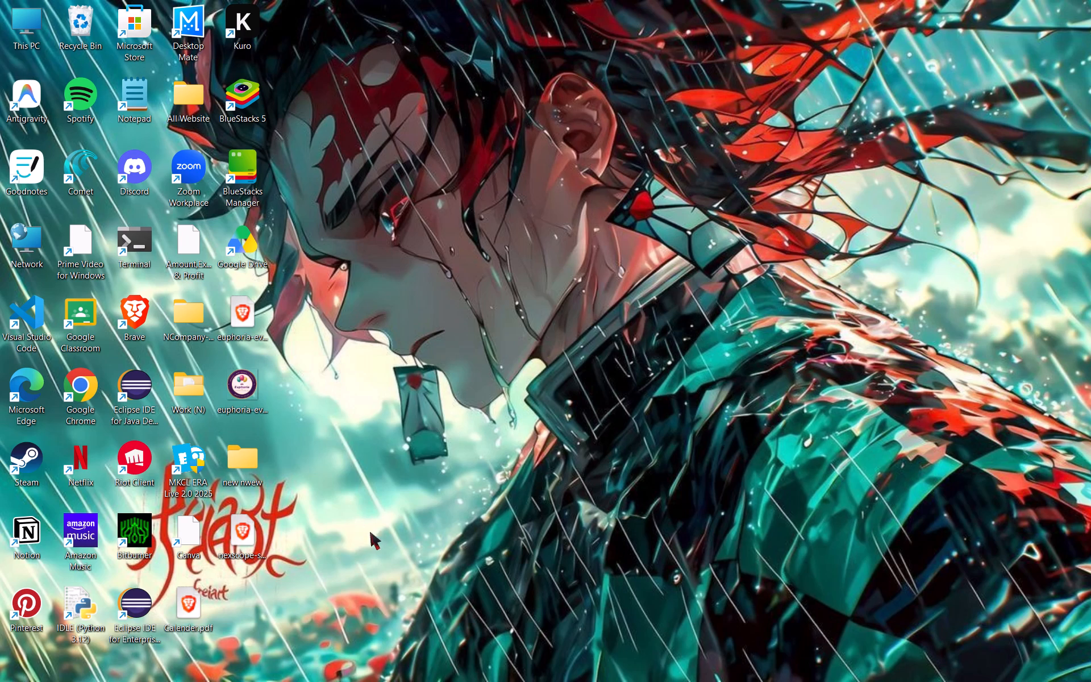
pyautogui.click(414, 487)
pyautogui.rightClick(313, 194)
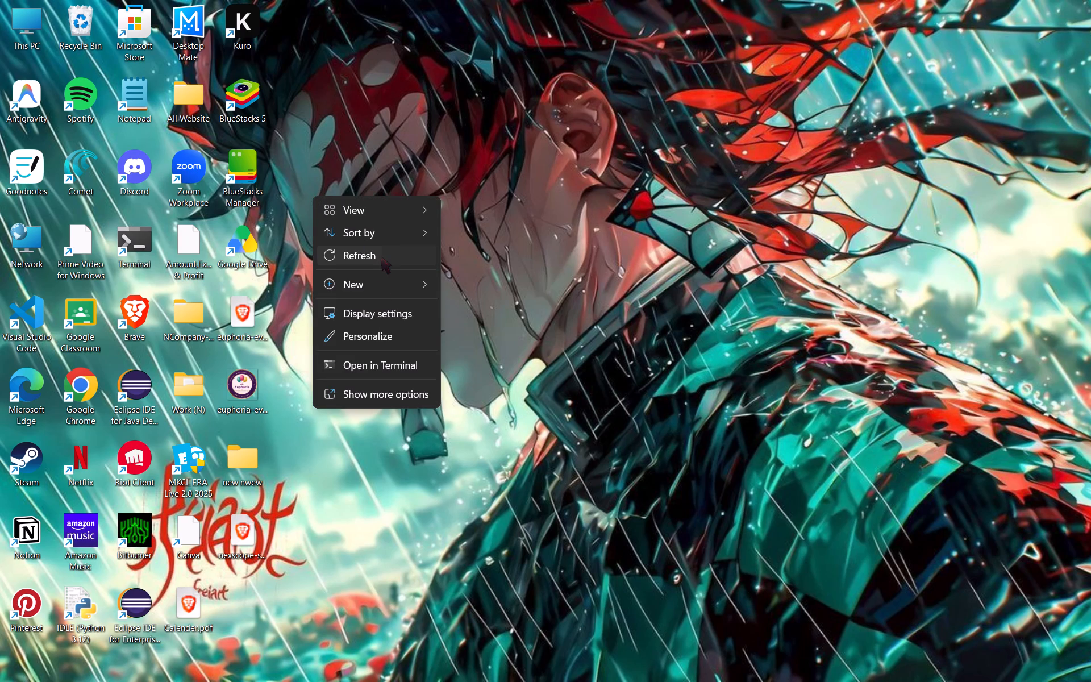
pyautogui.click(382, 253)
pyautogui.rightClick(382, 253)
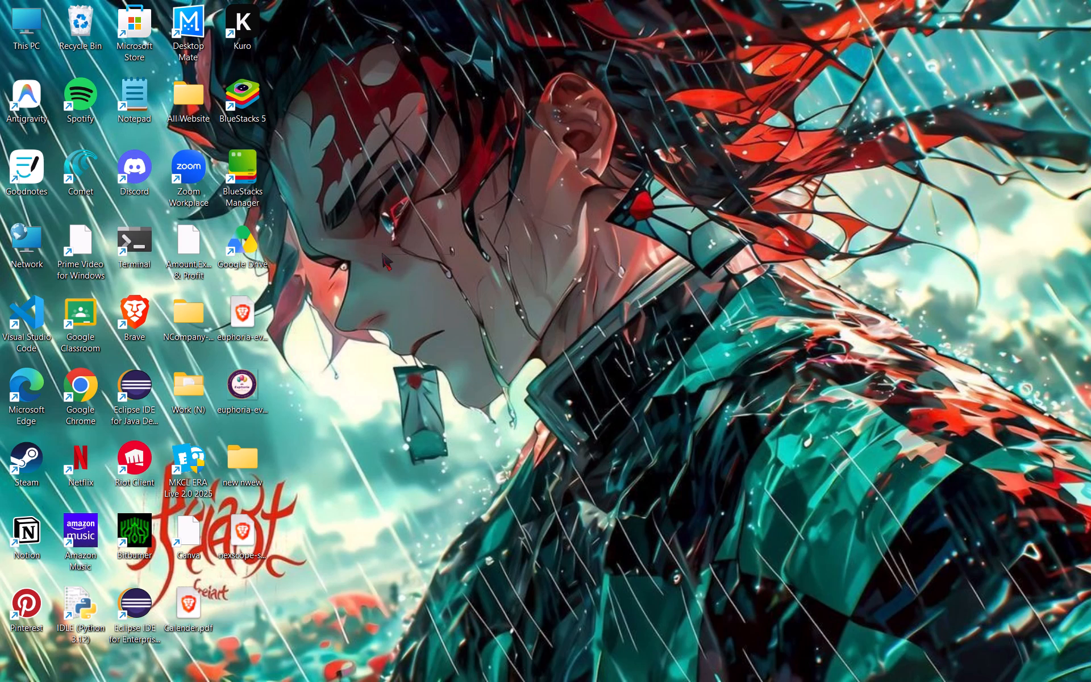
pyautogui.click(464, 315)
# Open the Brave browser and bring up the Meta Ads Manager campaigns page.
pyautogui.doubleClick(136, 305)
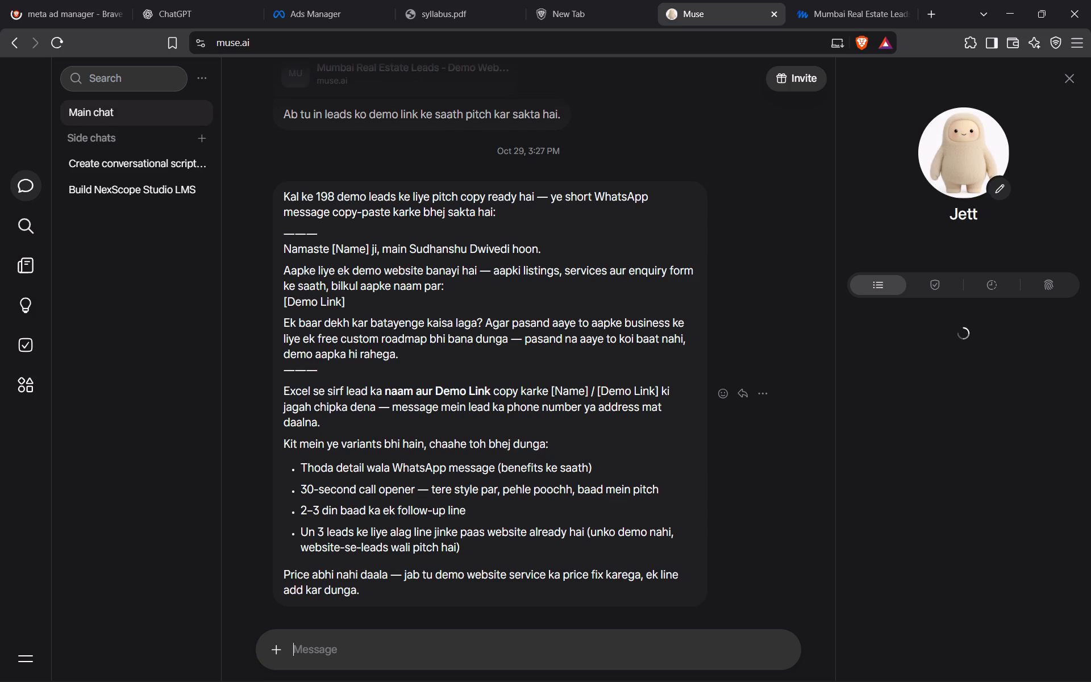
pyautogui.click(843, 5)
pyautogui.click(354, 6)
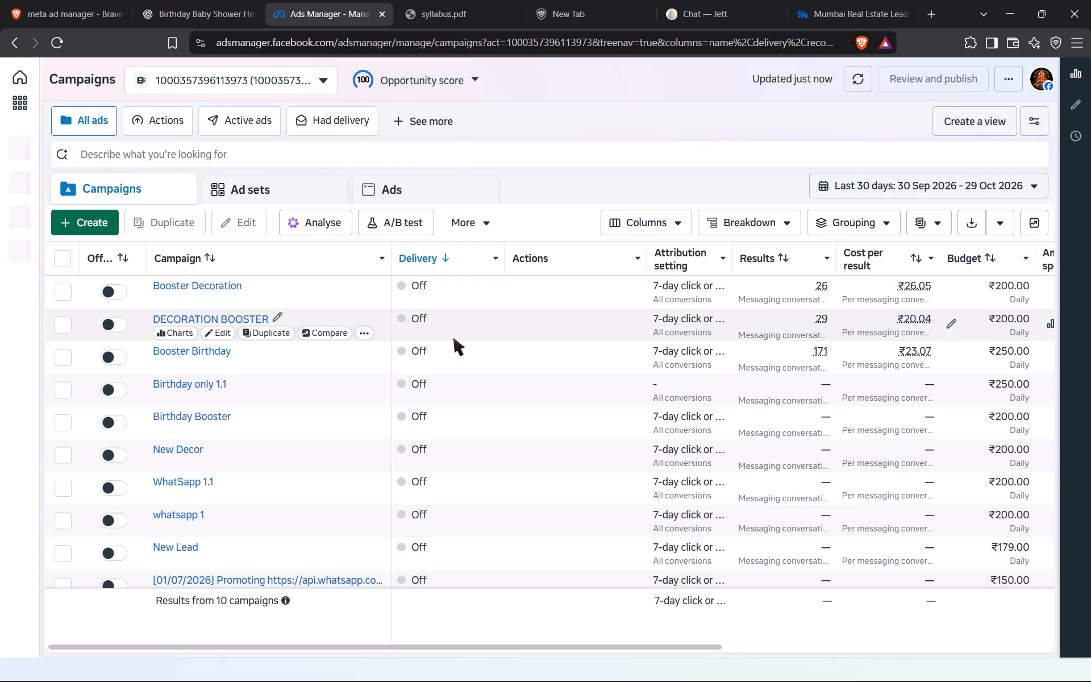
# Check which profile is used for logging in to Ads Manager, and return to the campaigns list.
pyautogui.click(1040, 78)
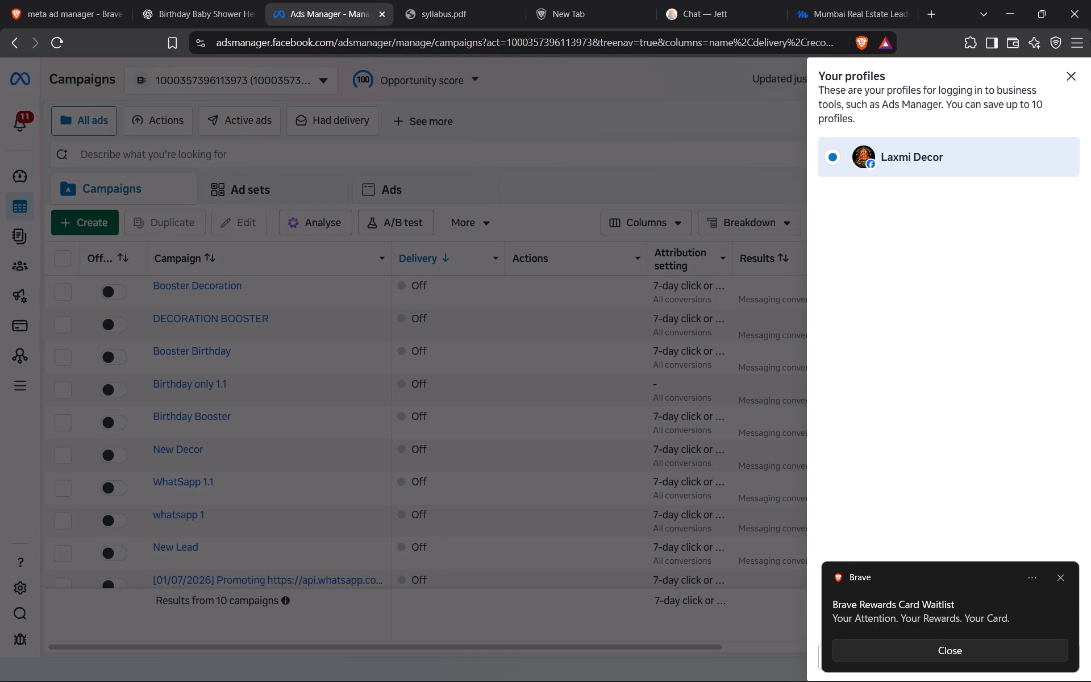
pyautogui.click(1071, 78)
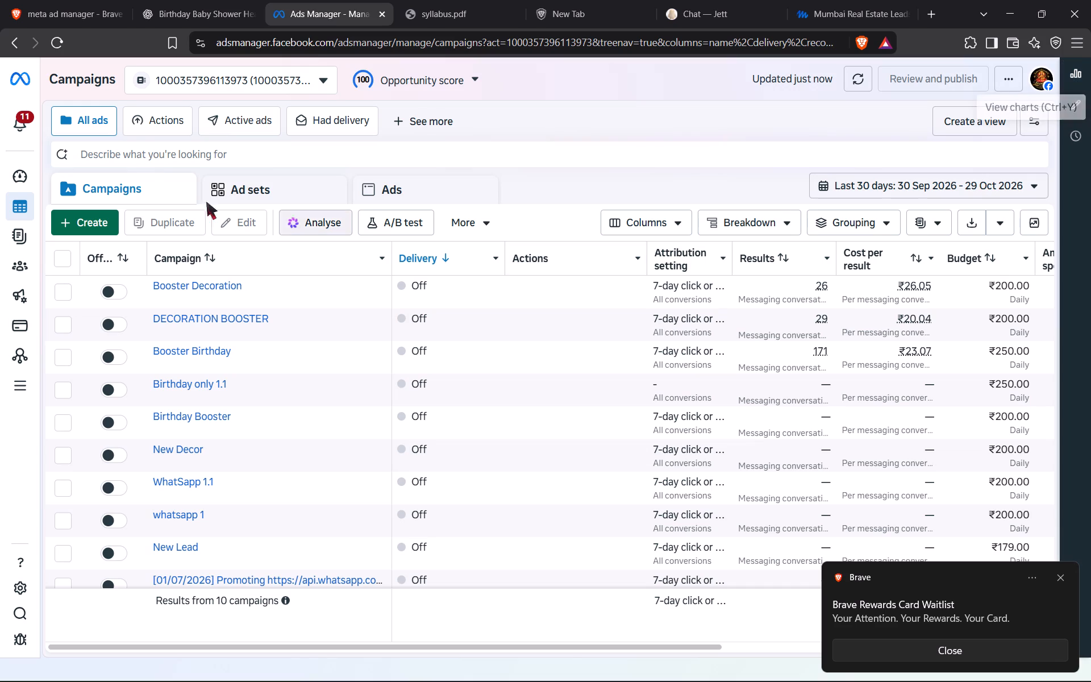
# Create a new campaign with manual setup, the Auction buying type and the Leads objective.
pyautogui.click(88, 236)
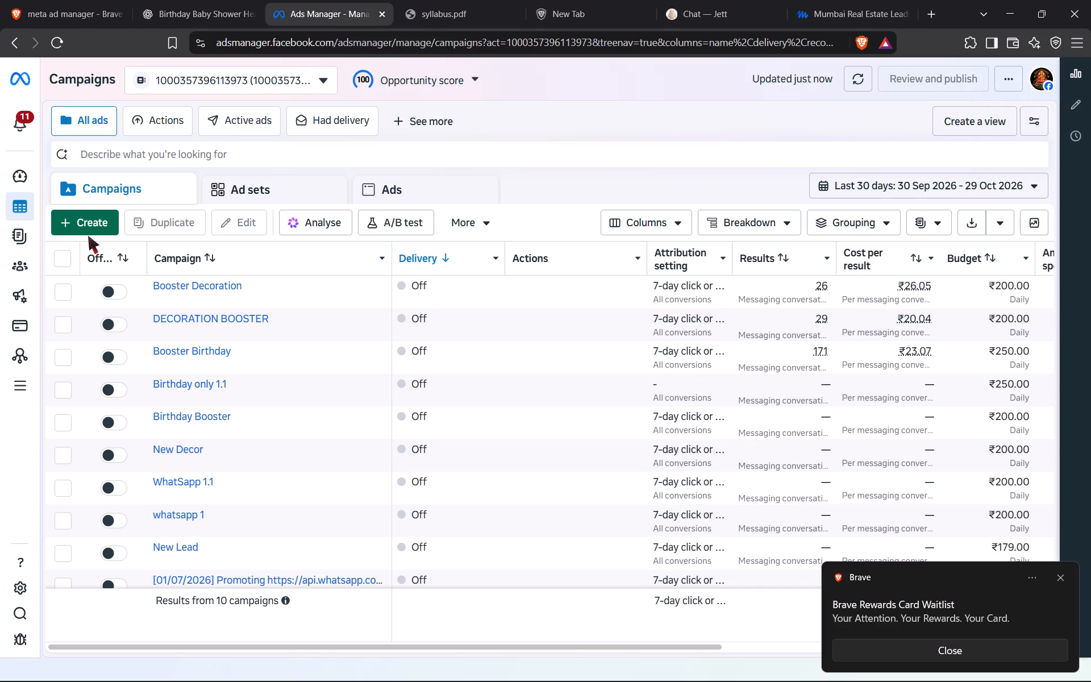
pyautogui.click(94, 228)
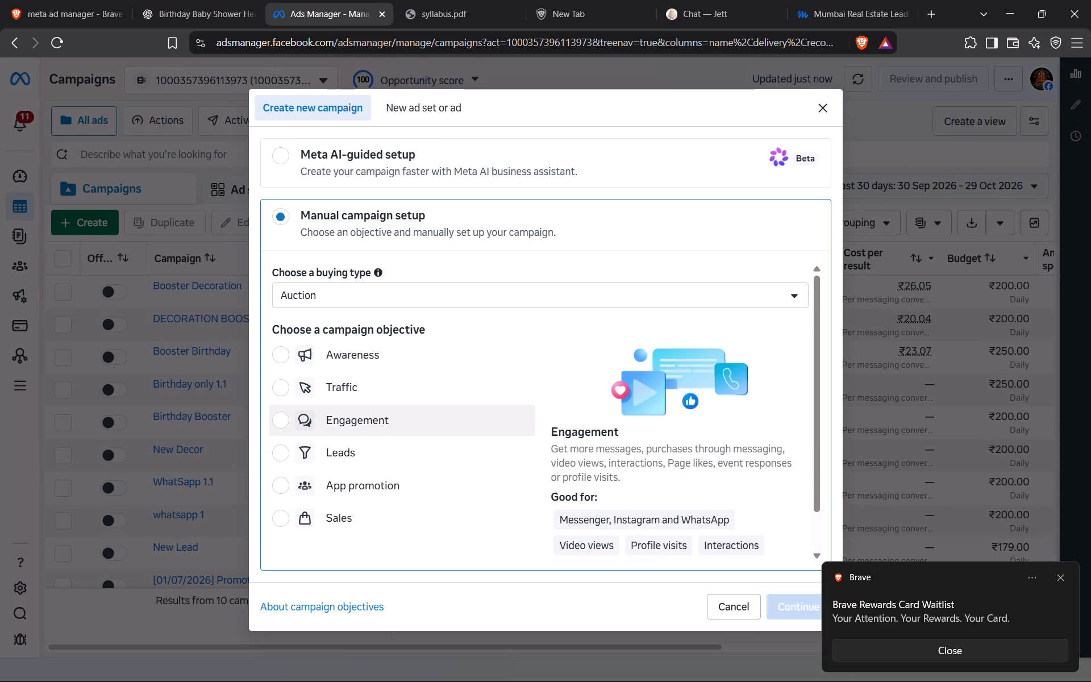
pyautogui.click(323, 427)
pyautogui.scroll(-2, 421, 456)
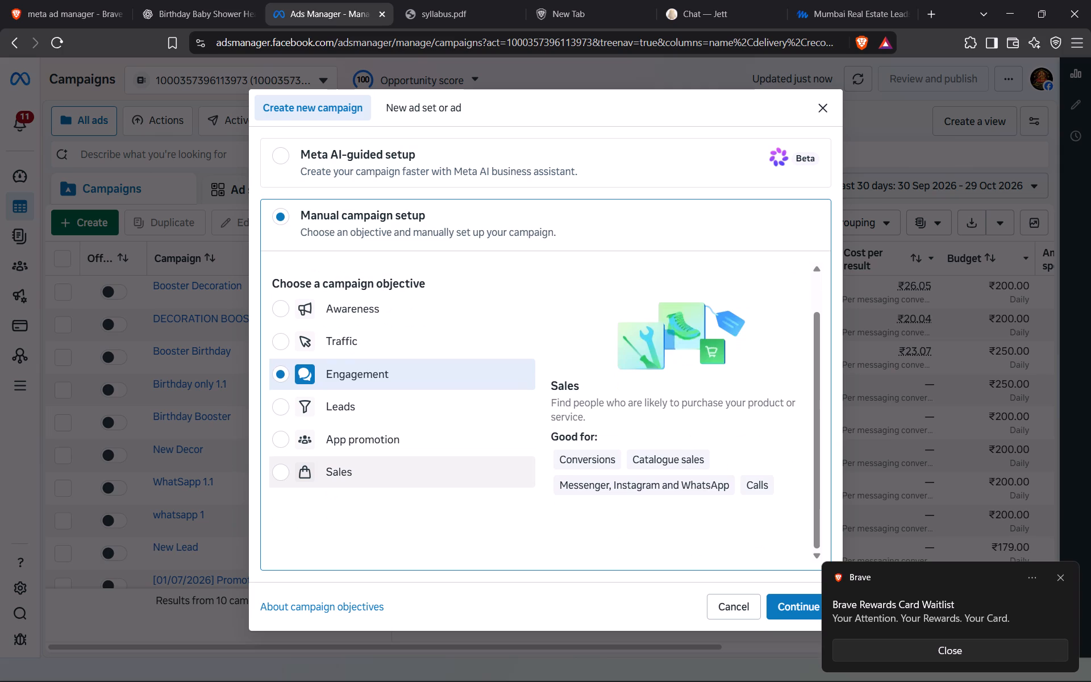
pyautogui.click(343, 407)
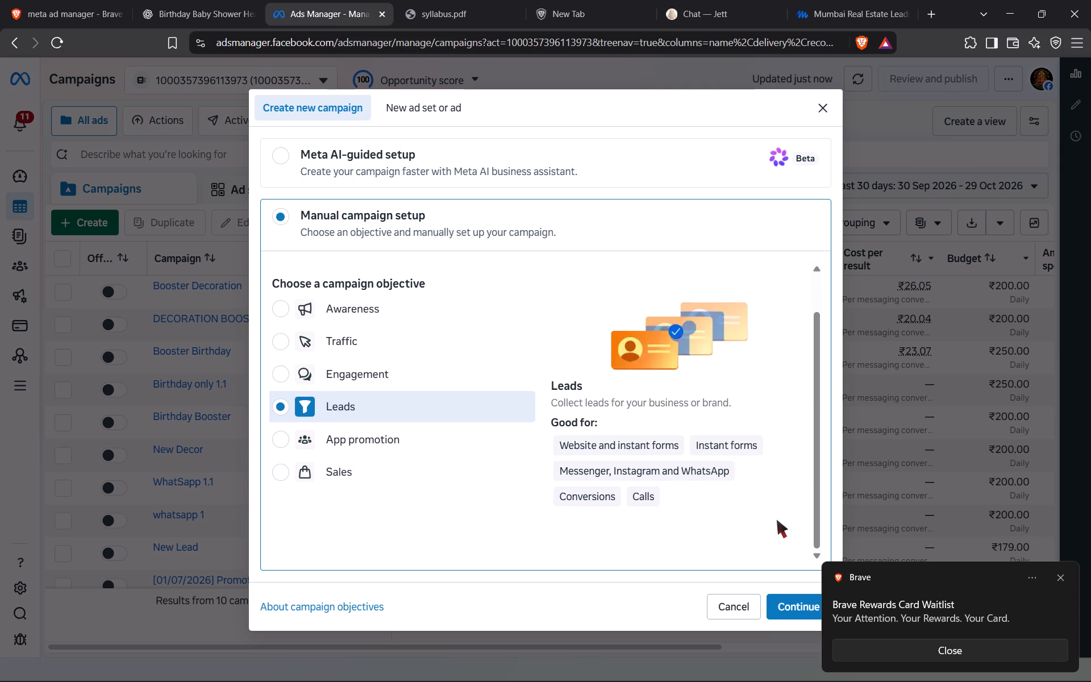
pyautogui.click(776, 601)
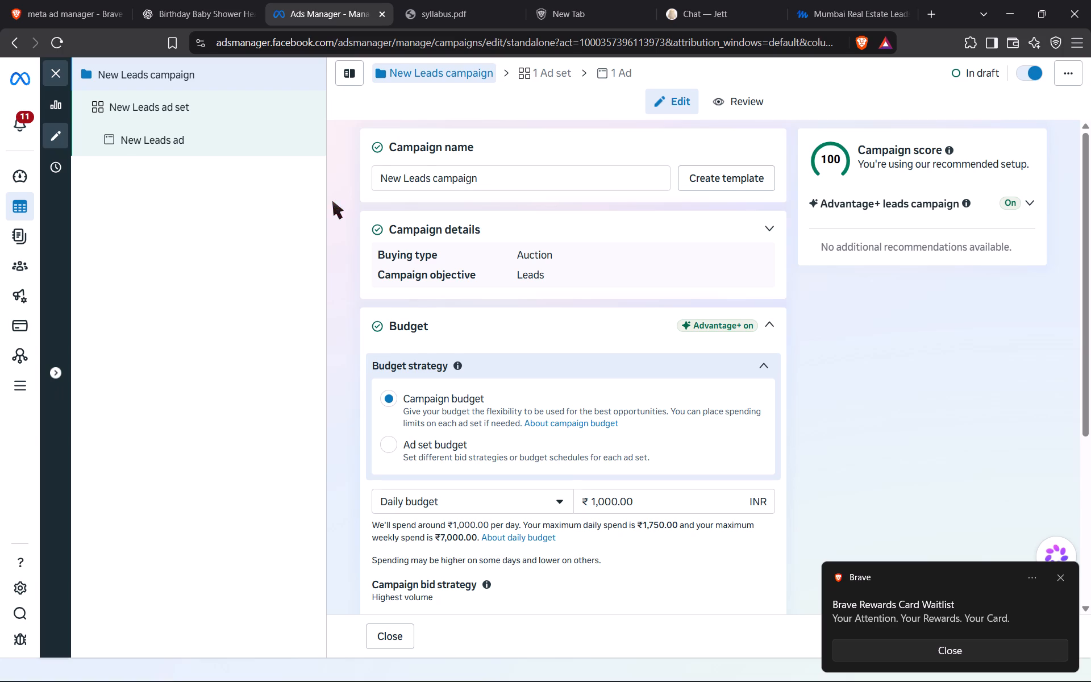
# Rename the new campaign as "Lead Booster".
pyautogui.moveTo(487, 178); pyautogui.dragTo(313, 215)
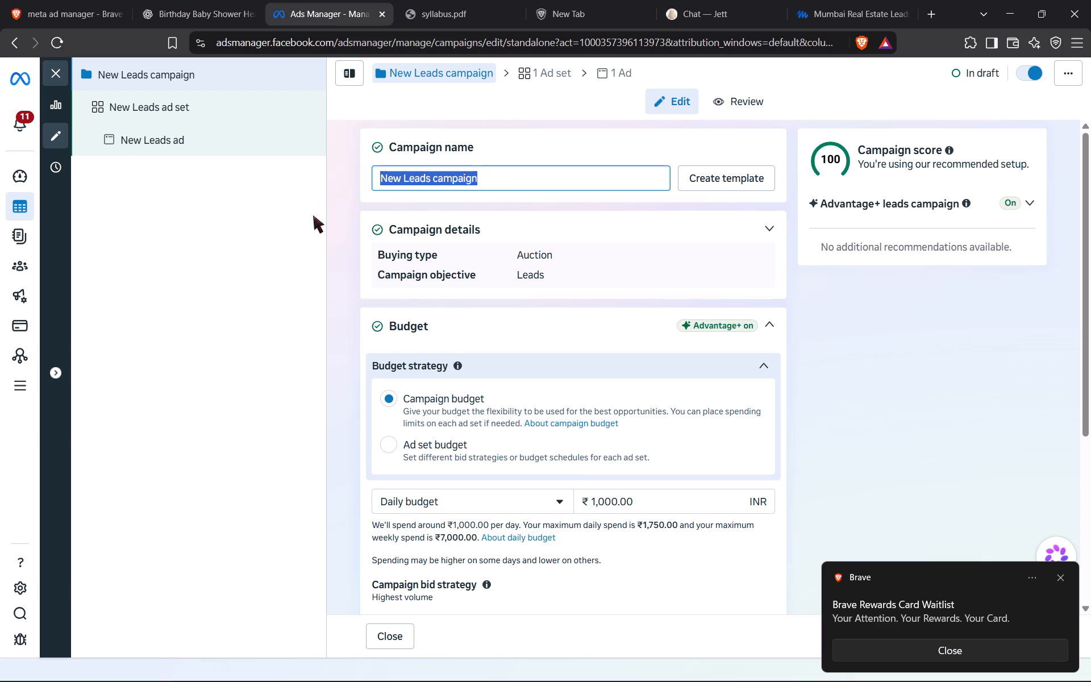
pyautogui.press('BackSpace')
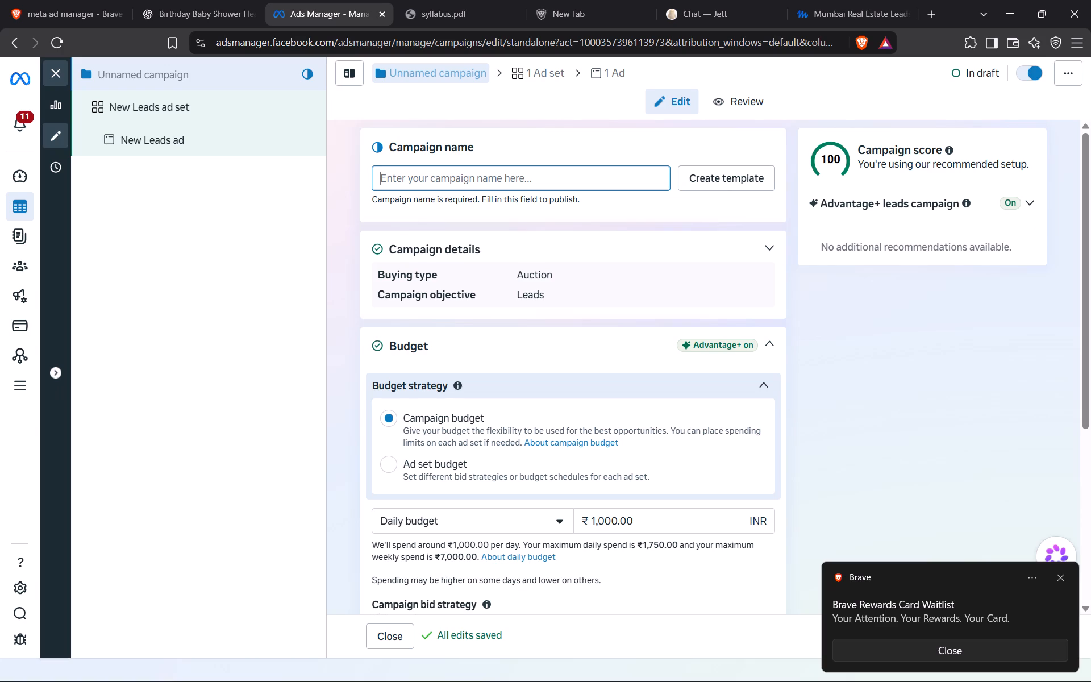
pyautogui.click(433, 178)
pyautogui.hotkey('shift', 's')
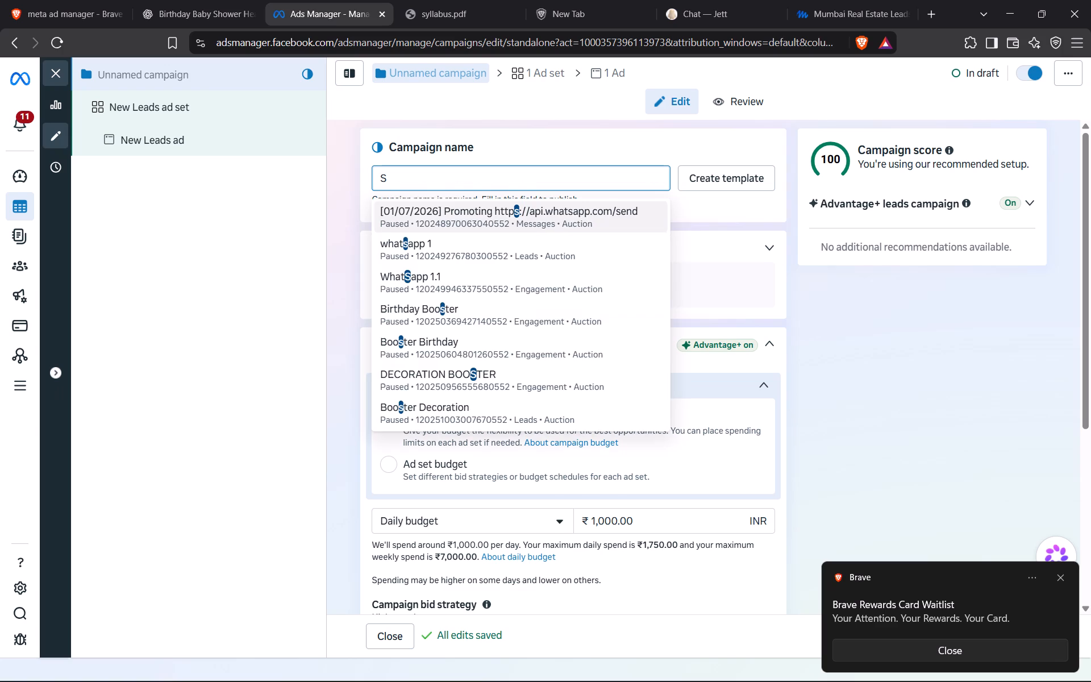
pyautogui.press('BackSpace')
pyautogui.write('Lead')
pyautogui.press('space')
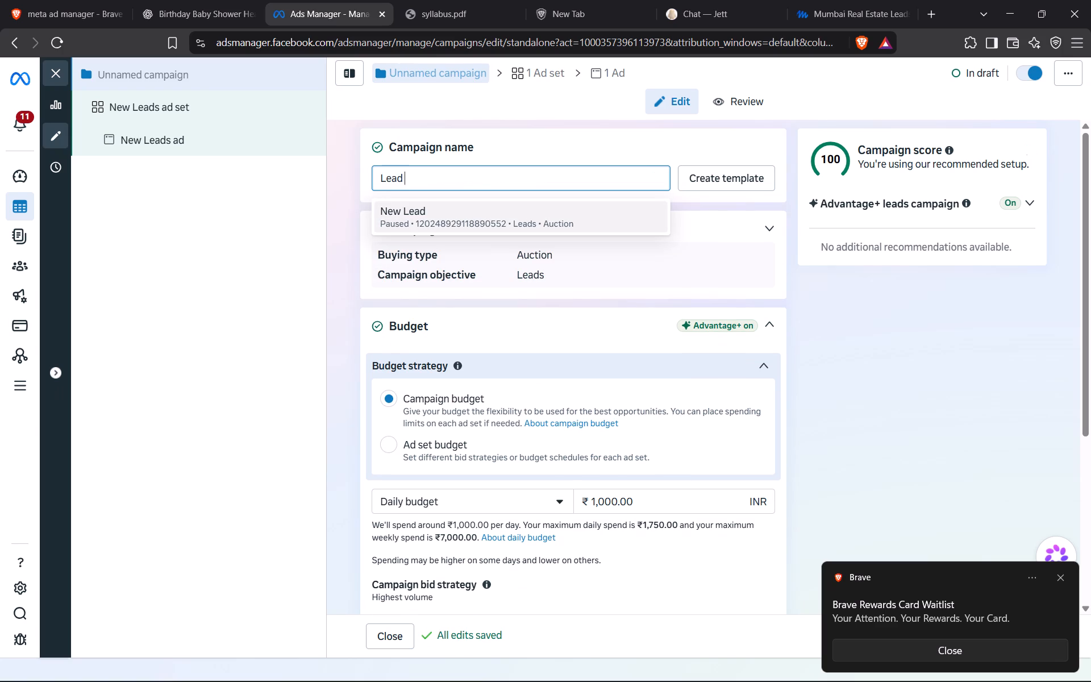
pyautogui.write('Bo')
pyautogui.write('oste')
pyautogui.press('r')
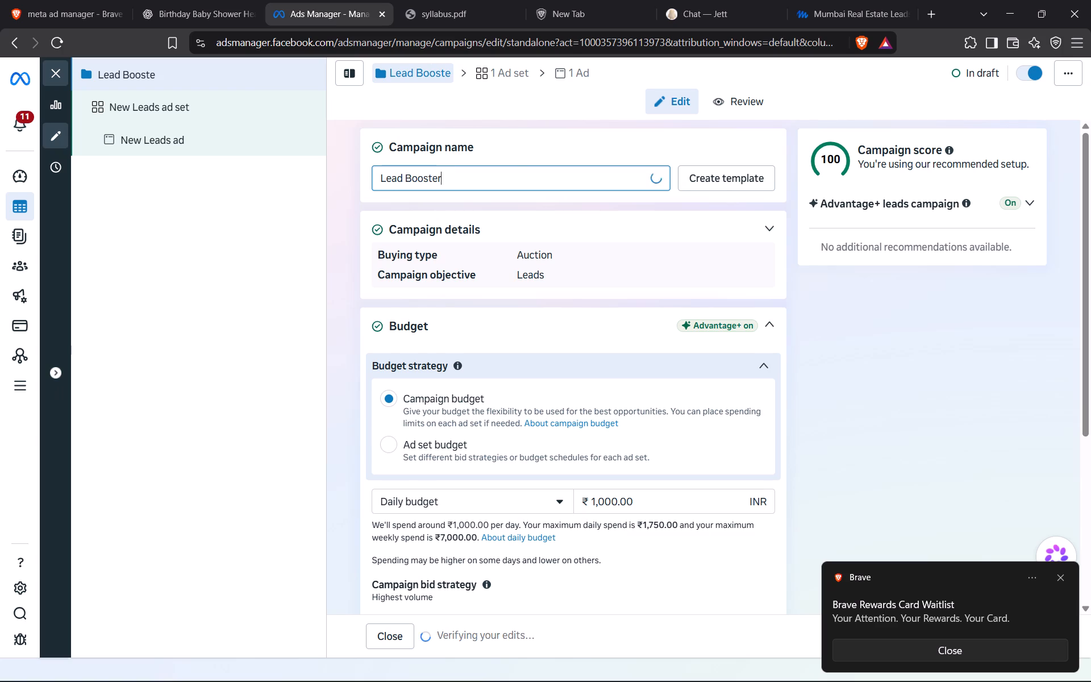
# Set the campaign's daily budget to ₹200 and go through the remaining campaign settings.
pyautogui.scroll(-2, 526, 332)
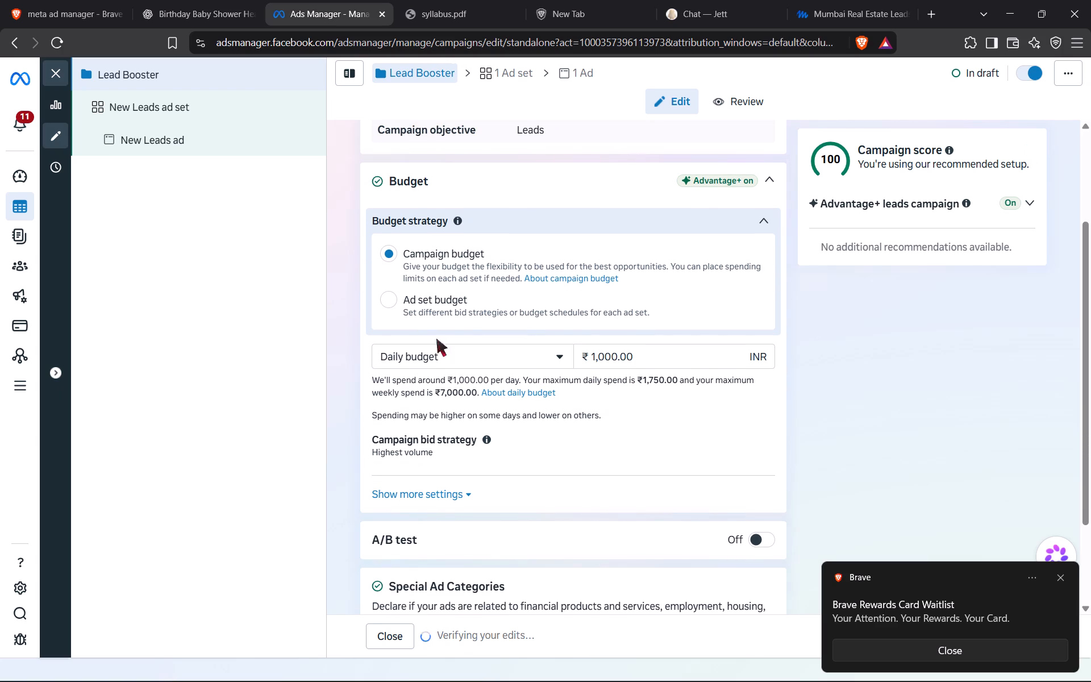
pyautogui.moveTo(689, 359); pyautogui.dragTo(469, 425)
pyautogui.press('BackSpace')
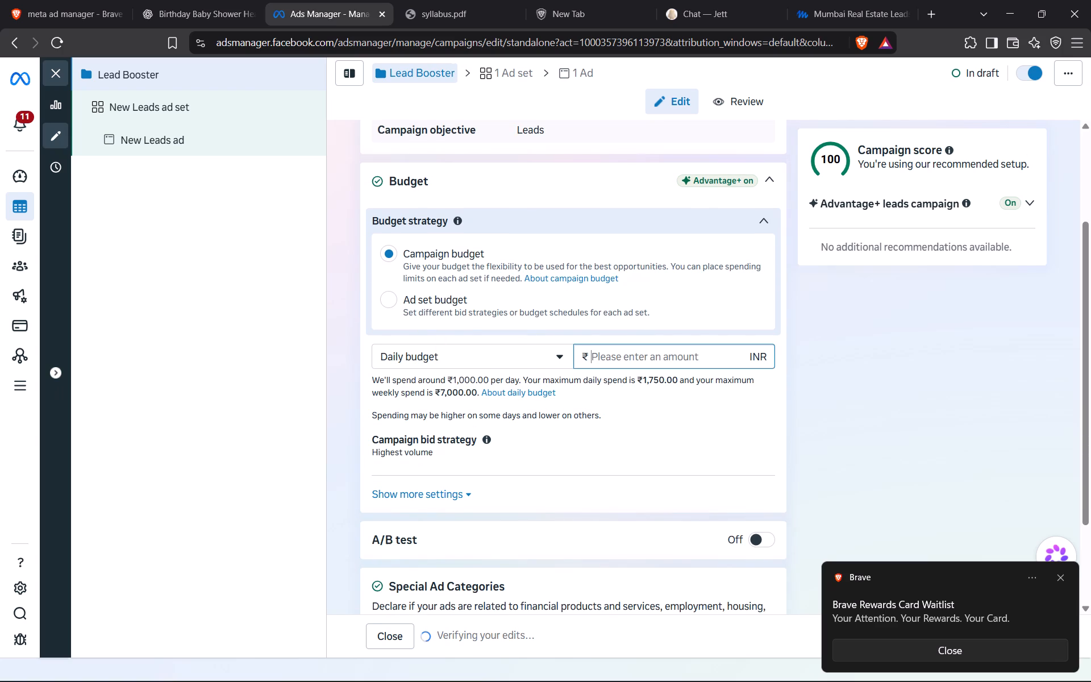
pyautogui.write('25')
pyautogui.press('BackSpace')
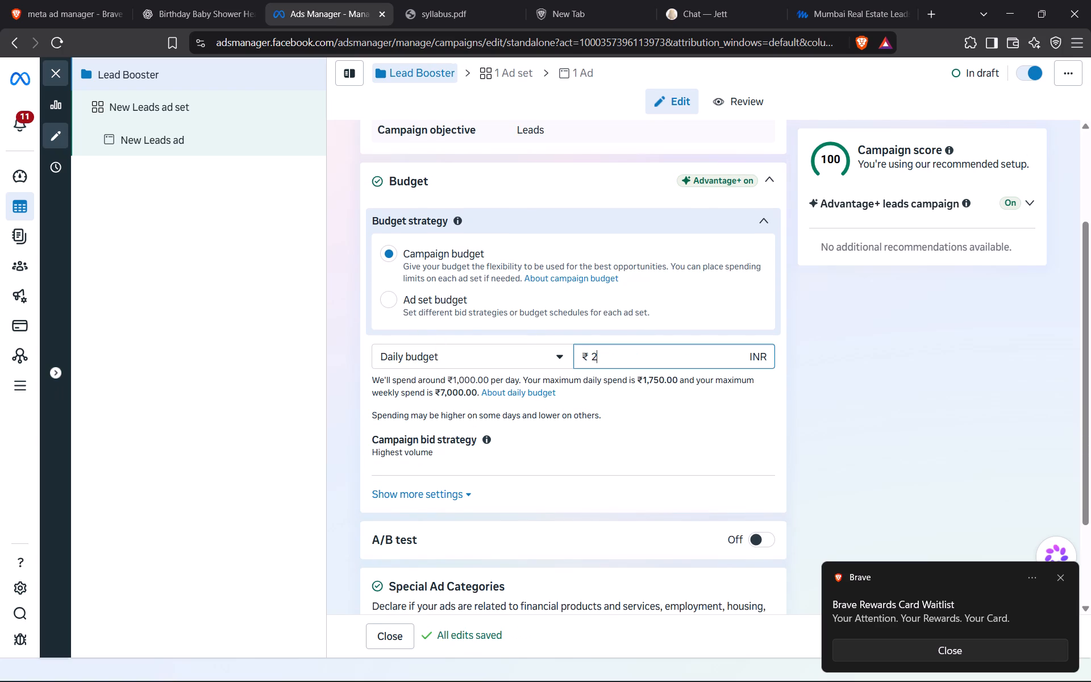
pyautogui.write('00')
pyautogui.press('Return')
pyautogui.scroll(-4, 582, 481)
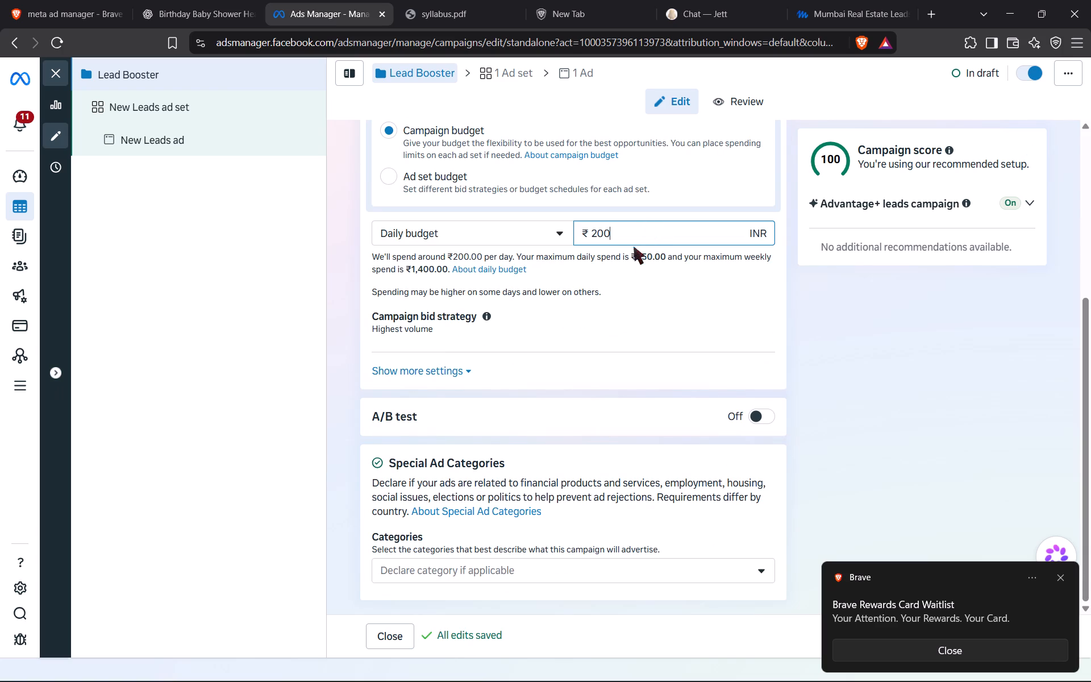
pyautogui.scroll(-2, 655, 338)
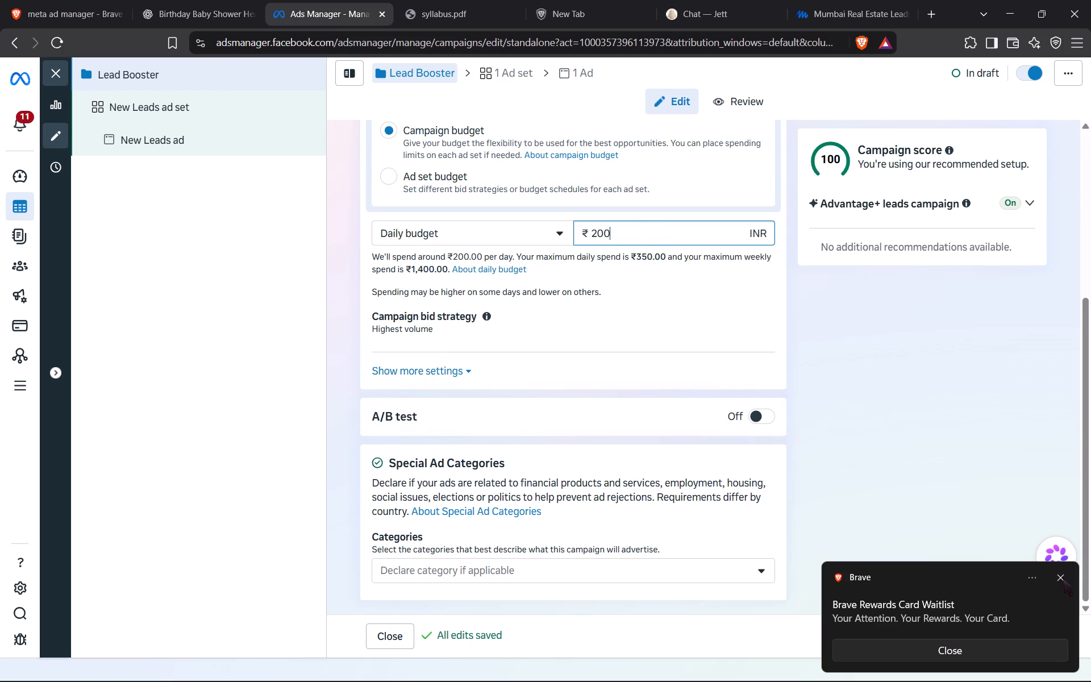
# Dismiss the Brave Rewards notification and set the campaign's daily budget to ₹150.
pyautogui.click(1064, 582)
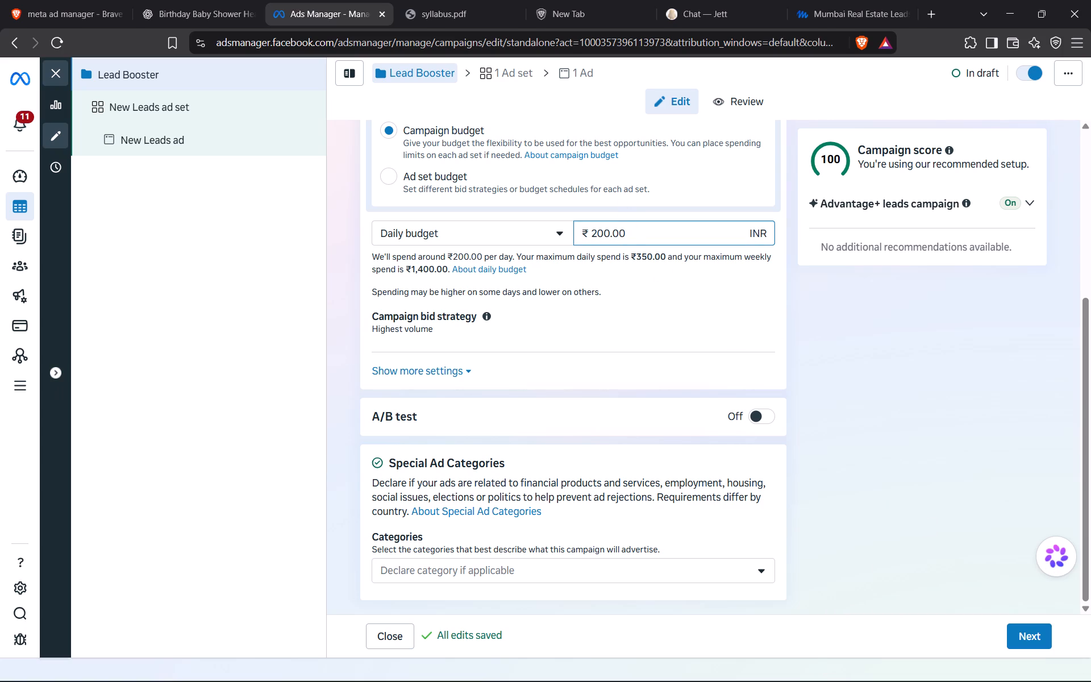
pyautogui.click(627, 228)
pyautogui.moveTo(637, 232); pyautogui.dragTo(493, 266)
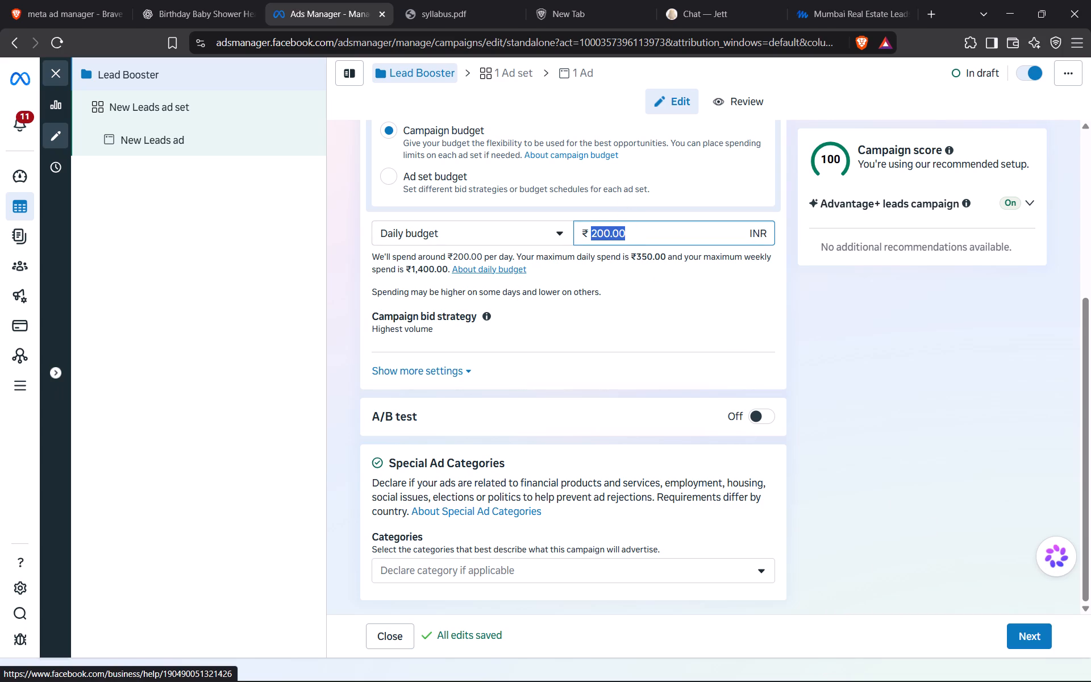
pyautogui.press('BackSpace')
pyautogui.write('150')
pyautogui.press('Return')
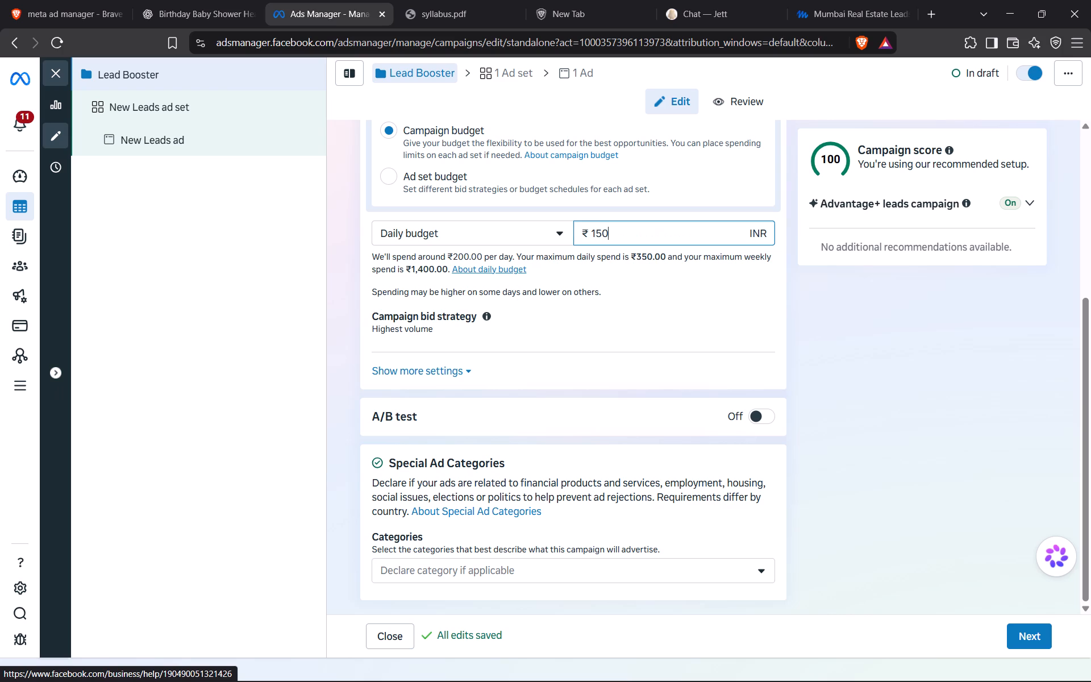
# Continue from the campaign settings to the ad set and rename it "Booster Birthday".
pyautogui.scroll(-1, 617, 352)
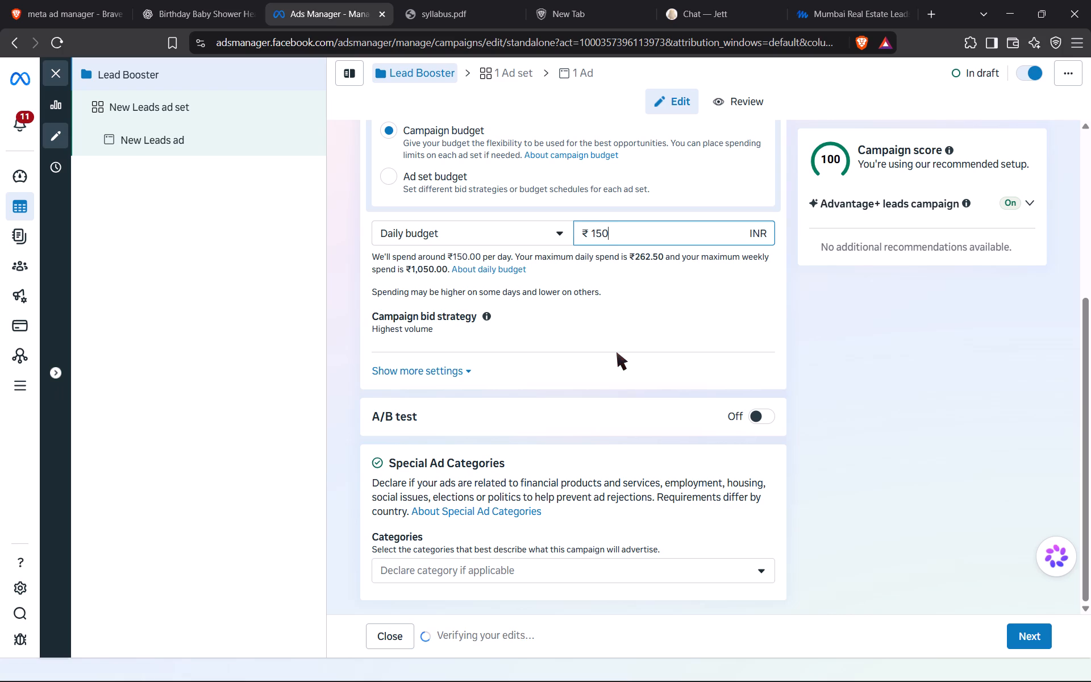
pyautogui.scroll(-1, 617, 352)
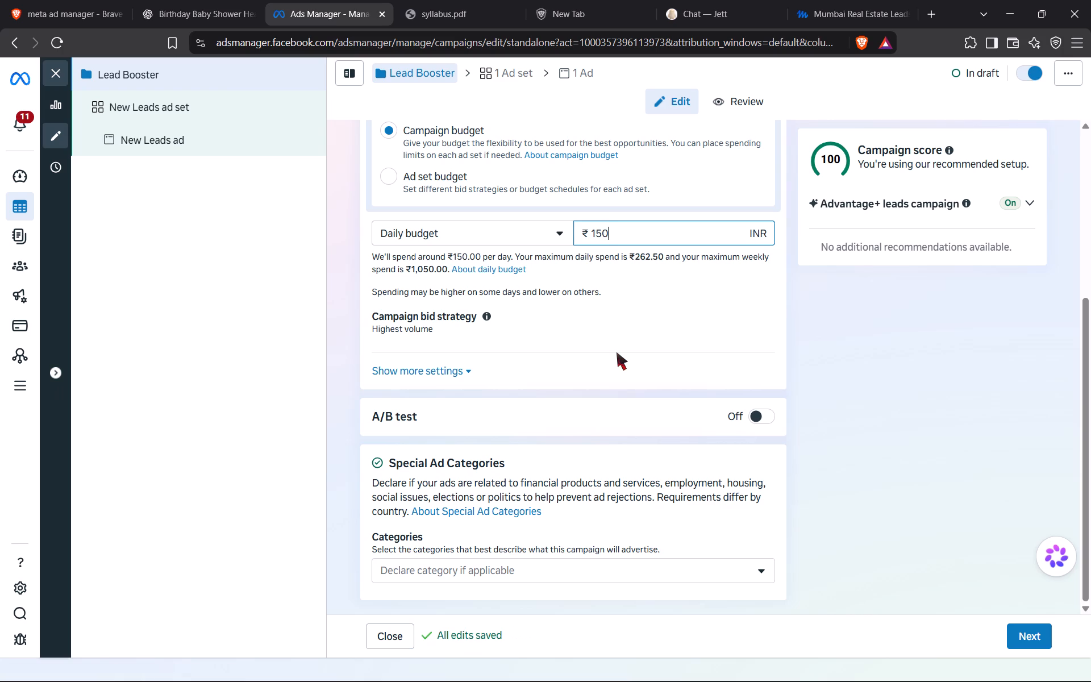
pyautogui.scroll(-1, 617, 352)
pyautogui.click(1039, 644)
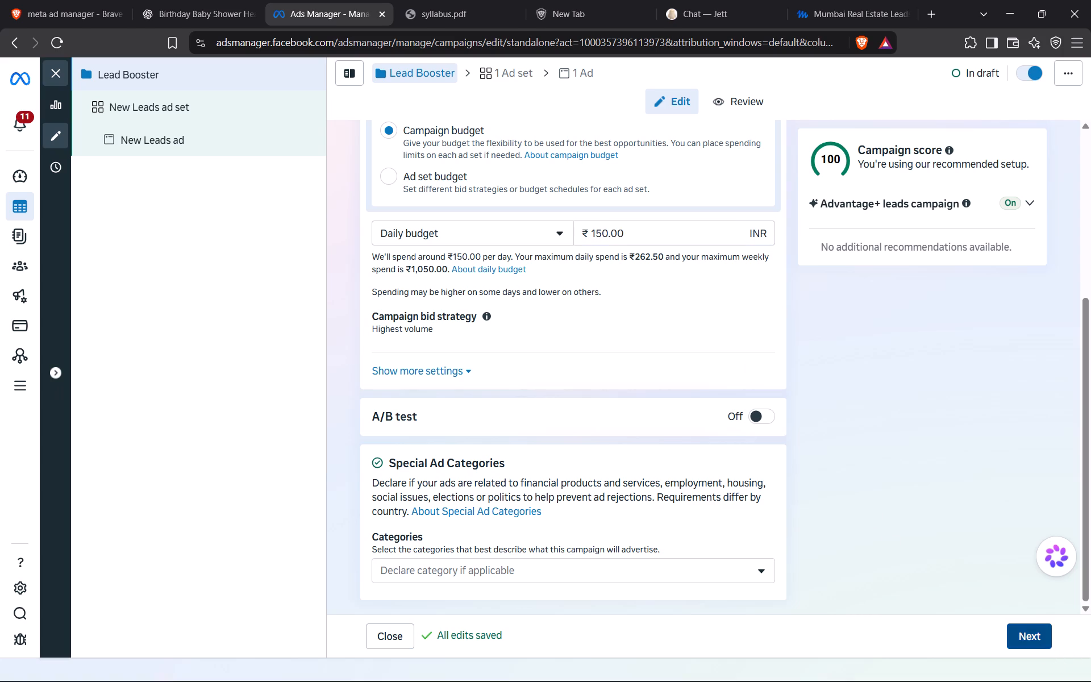
pyautogui.moveTo(469, 176); pyautogui.dragTo(298, 169)
pyautogui.press('BackSpace')
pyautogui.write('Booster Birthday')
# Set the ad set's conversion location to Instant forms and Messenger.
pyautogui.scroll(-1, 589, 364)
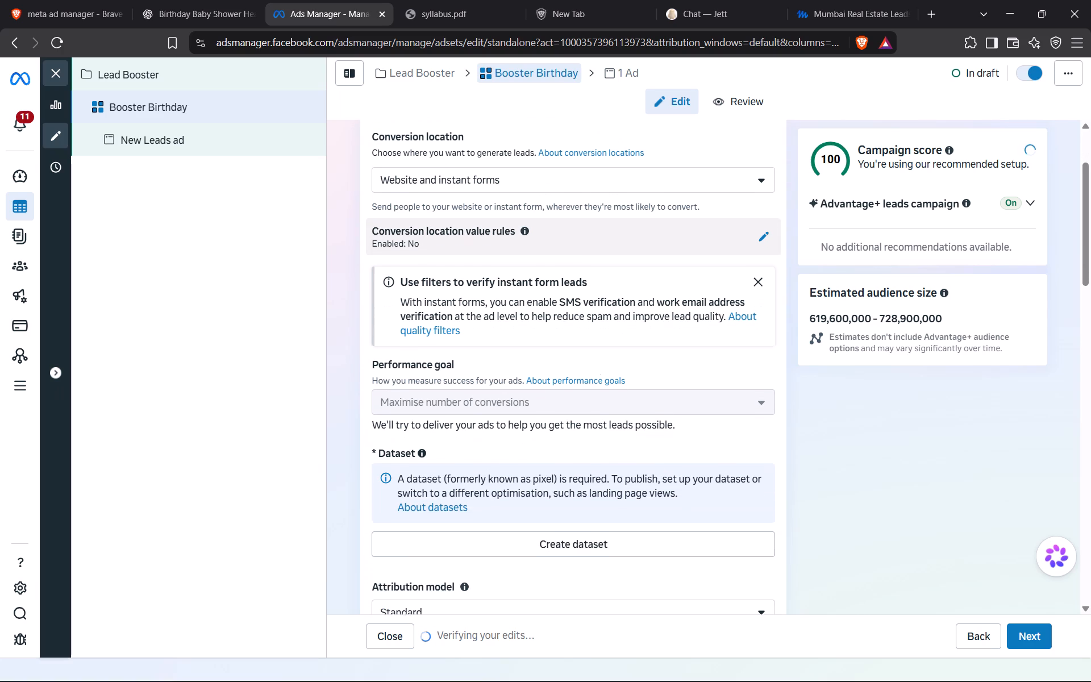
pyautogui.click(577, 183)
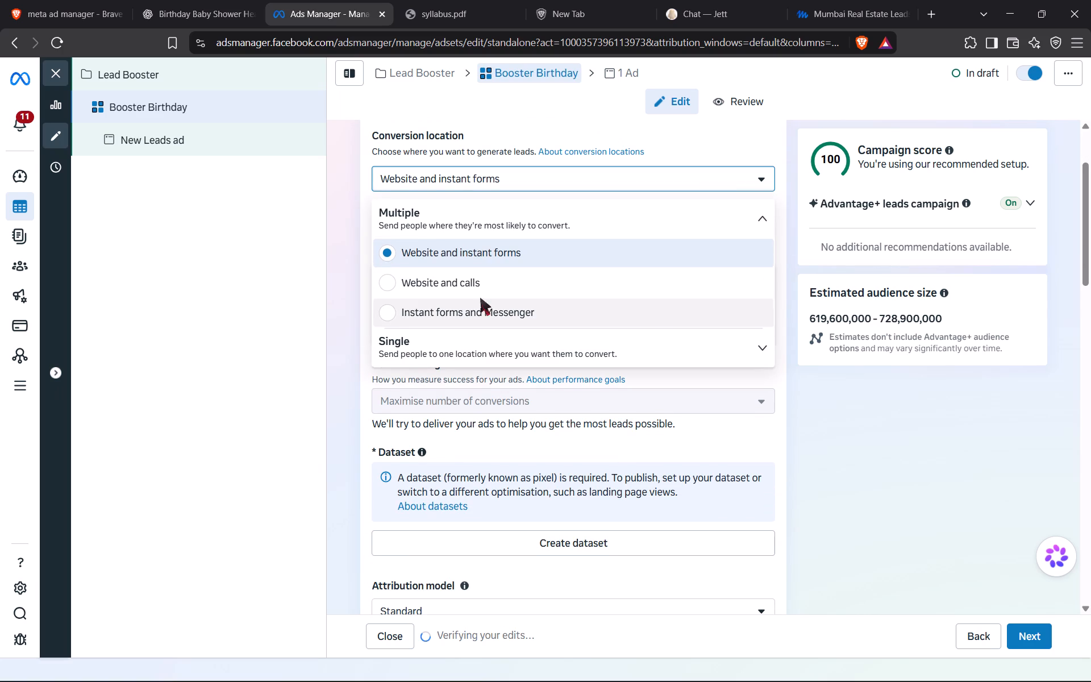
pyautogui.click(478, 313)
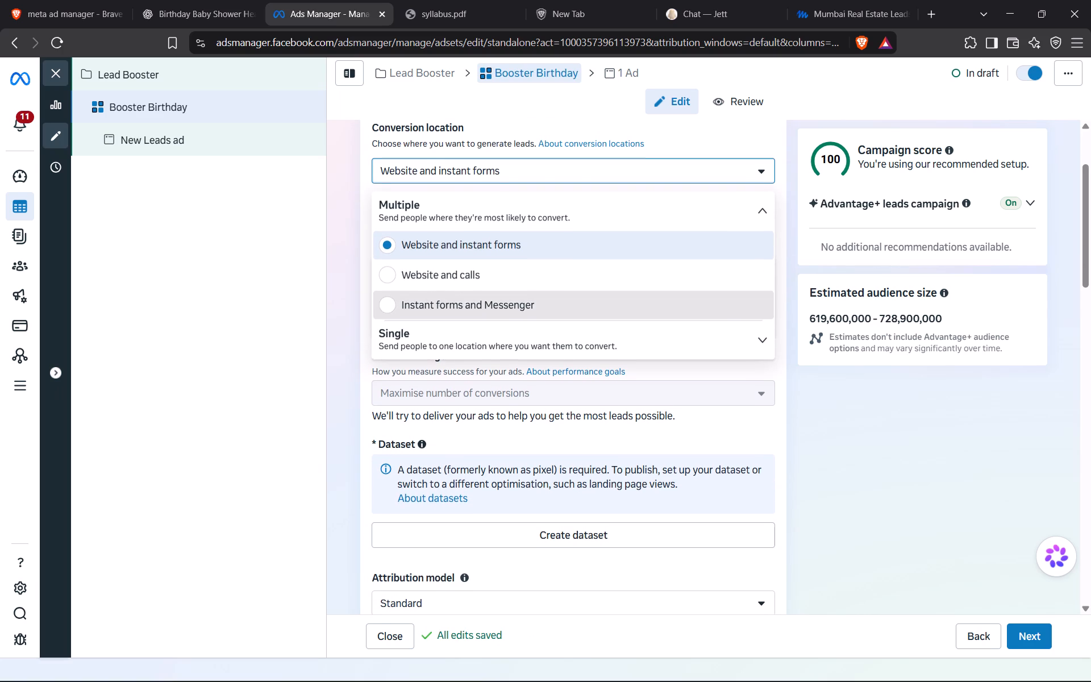
# Set the ad set's conversion location to the single destination WhatsApp.
pyautogui.click(520, 168)
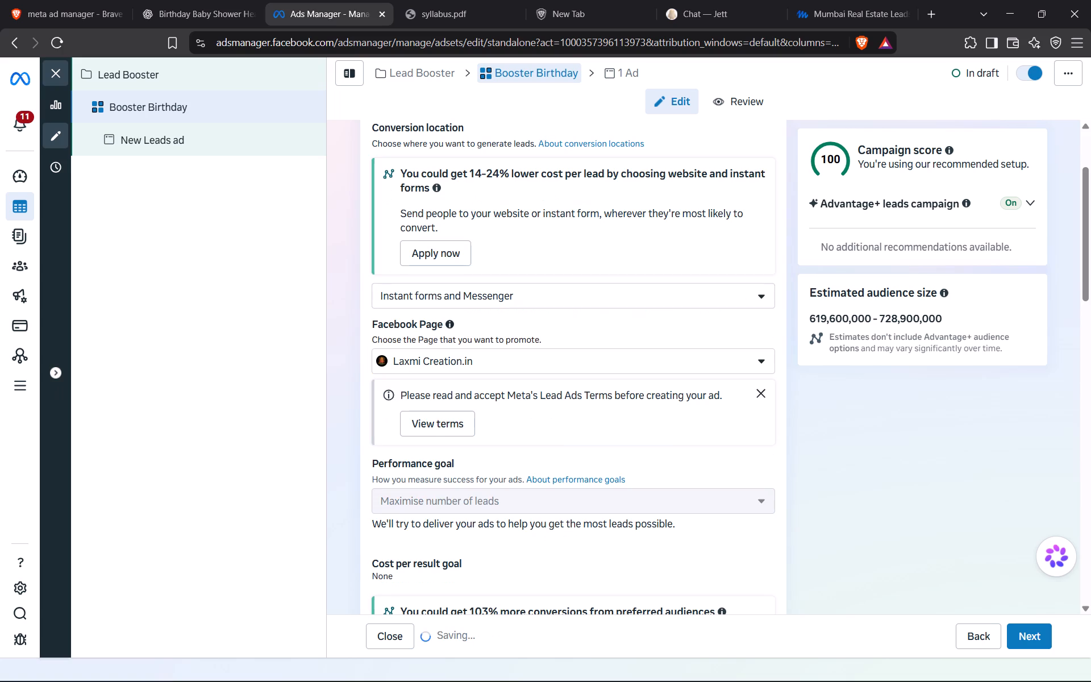
pyautogui.scroll(1, 556, 318)
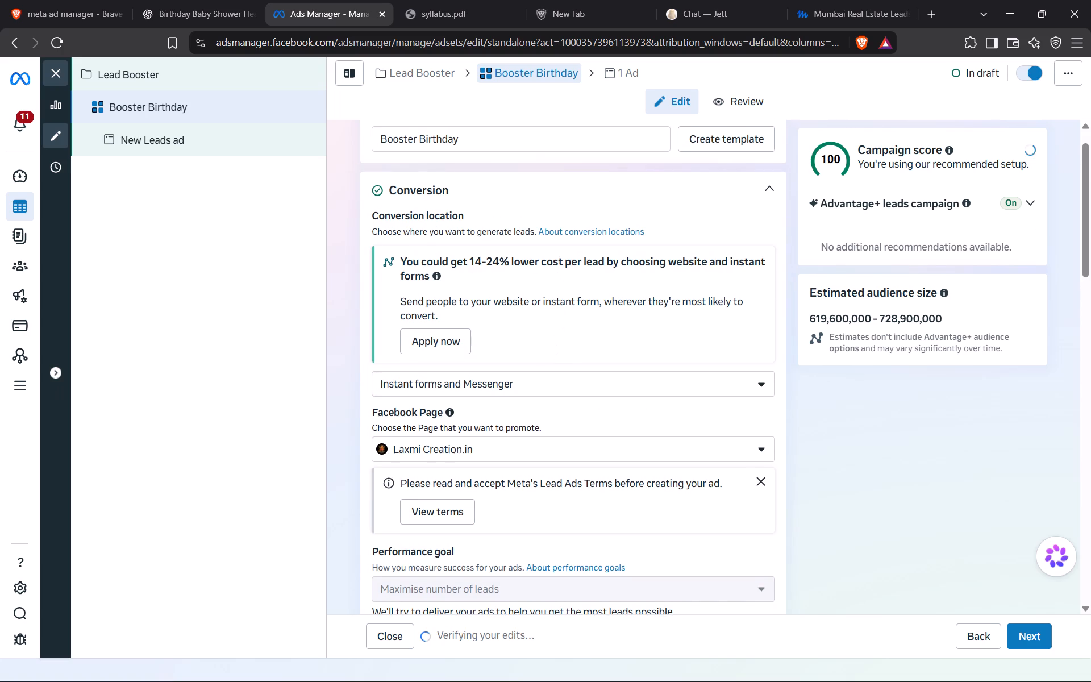
pyautogui.click(551, 394)
pyautogui.click(513, 559)
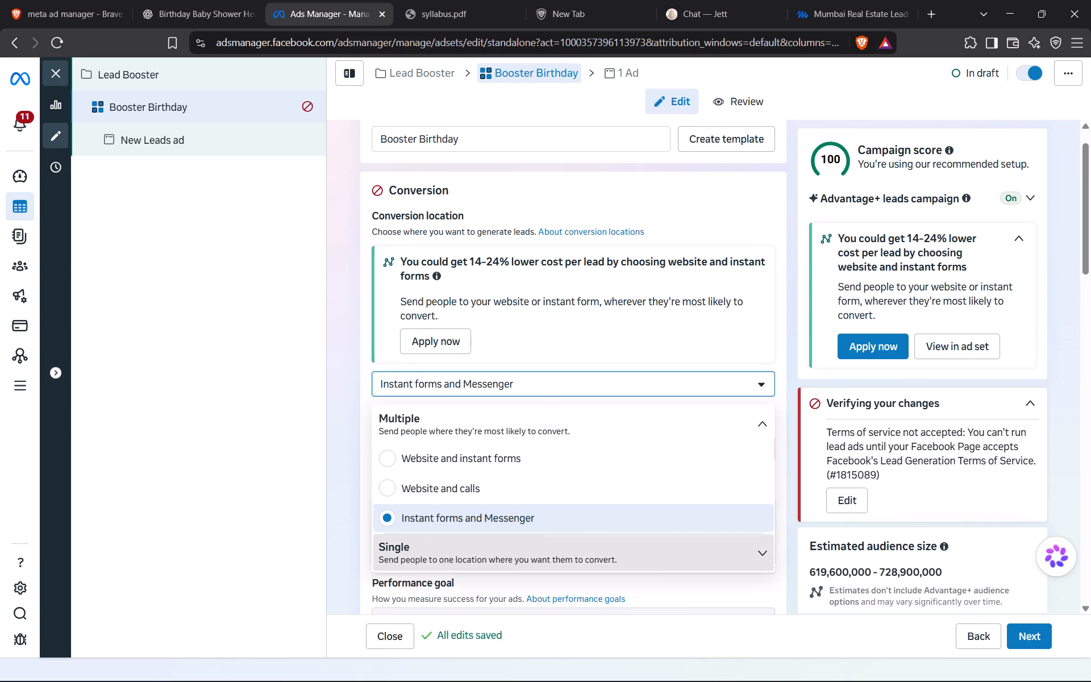
pyautogui.scroll(-1, 551, 620)
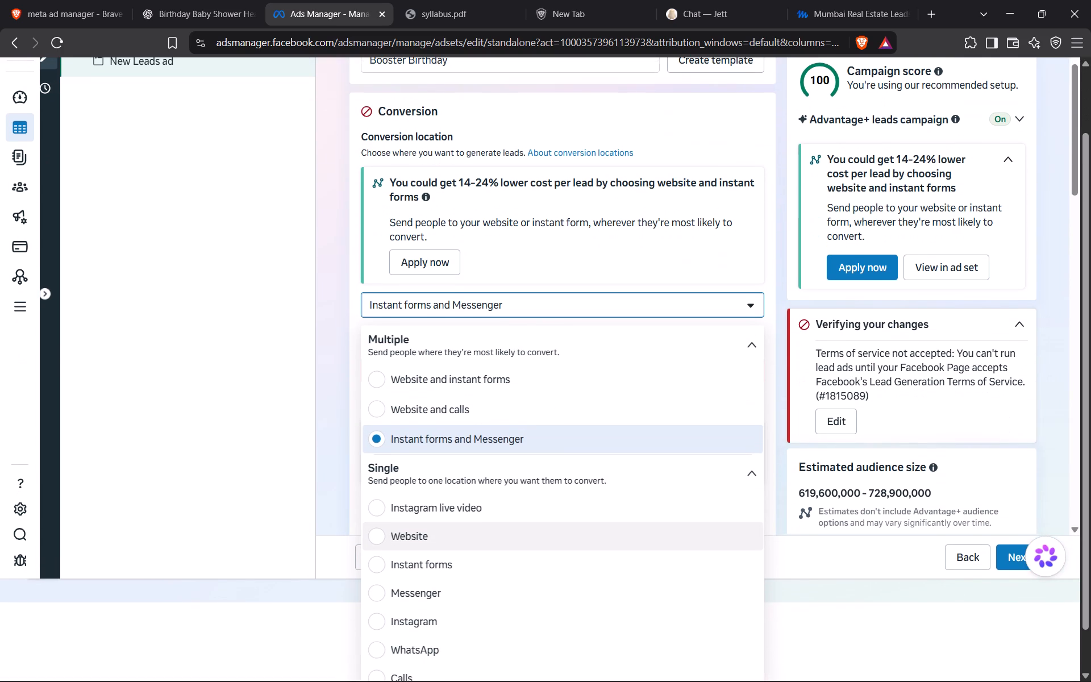
pyautogui.scroll(-1, 433, 623)
pyautogui.click(422, 622)
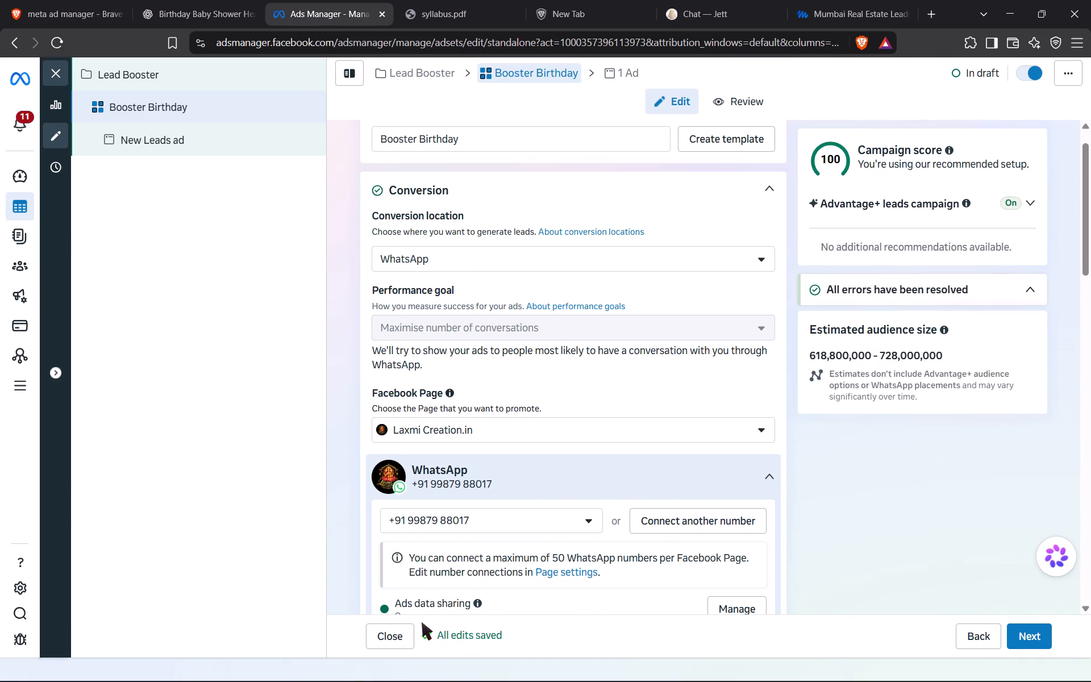
# Review the ad set's WhatsApp connection, cost per result, live video, and budget and schedule settings down to the Audience section.
pyautogui.scroll(-5, 422, 622)
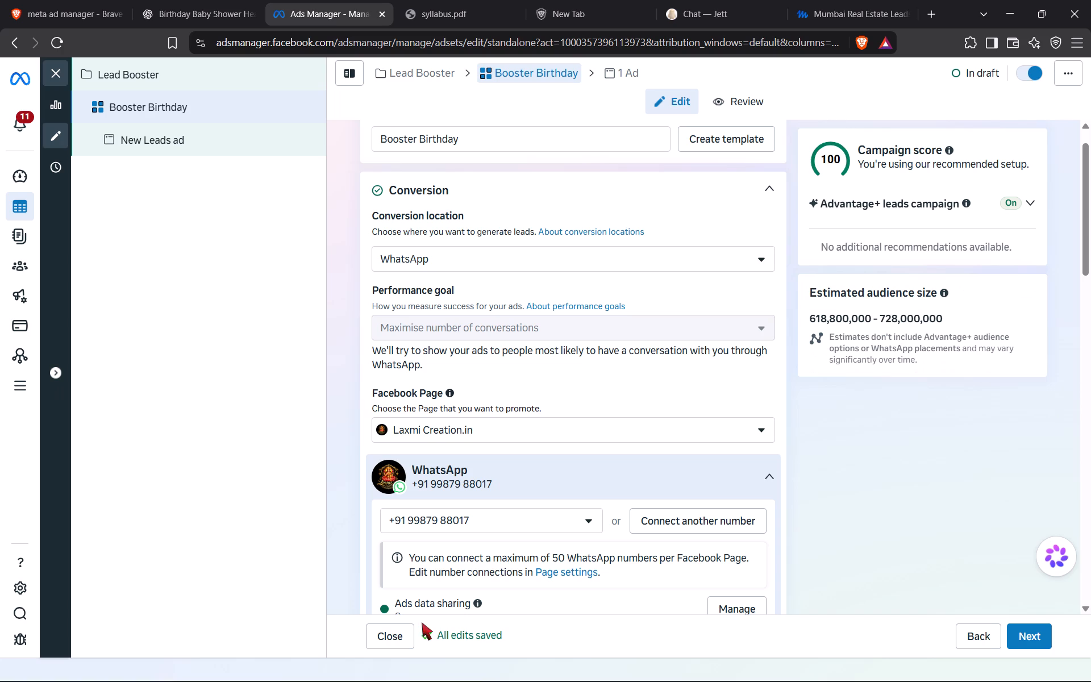
pyautogui.scroll(-2, 462, 411)
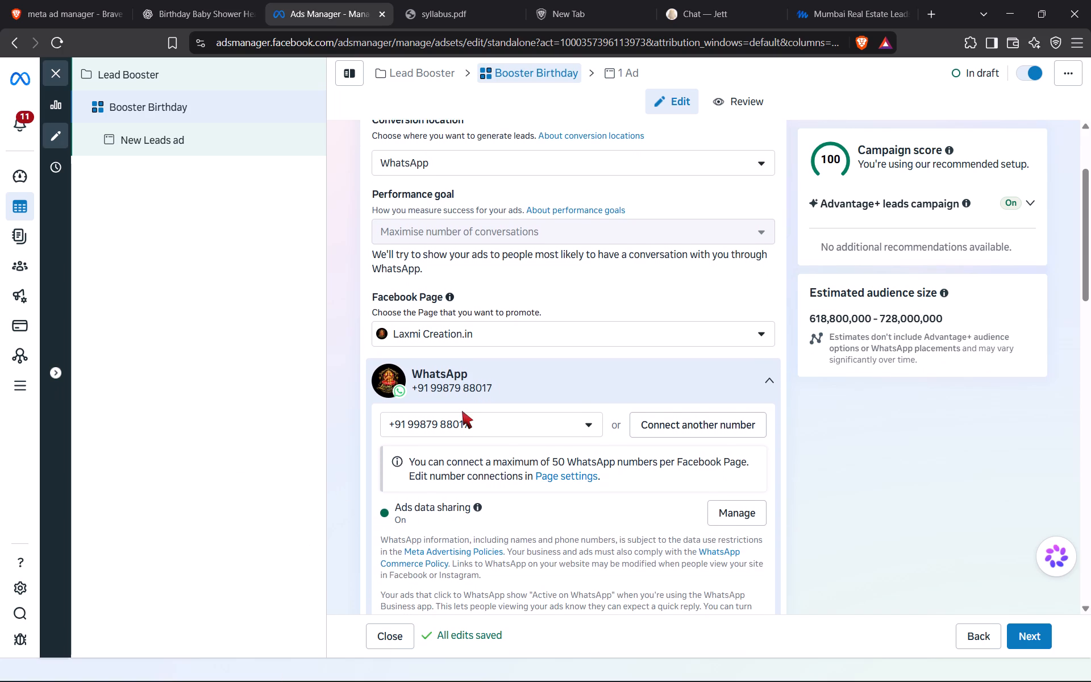
pyautogui.scroll(-1, 462, 411)
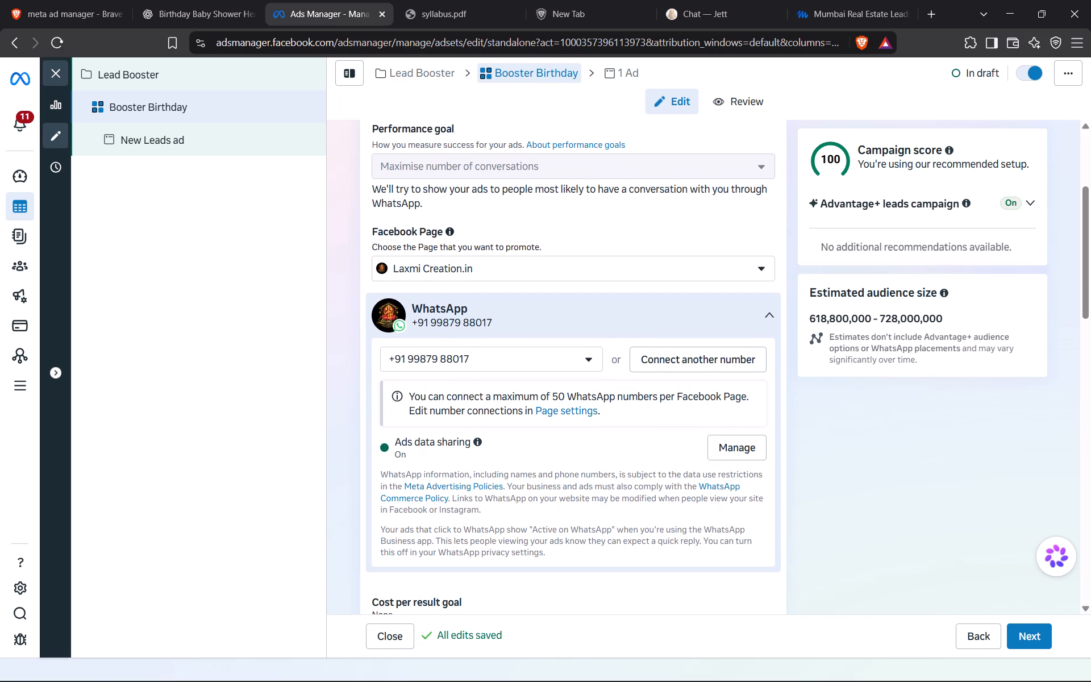
pyautogui.scroll(-5, 462, 411)
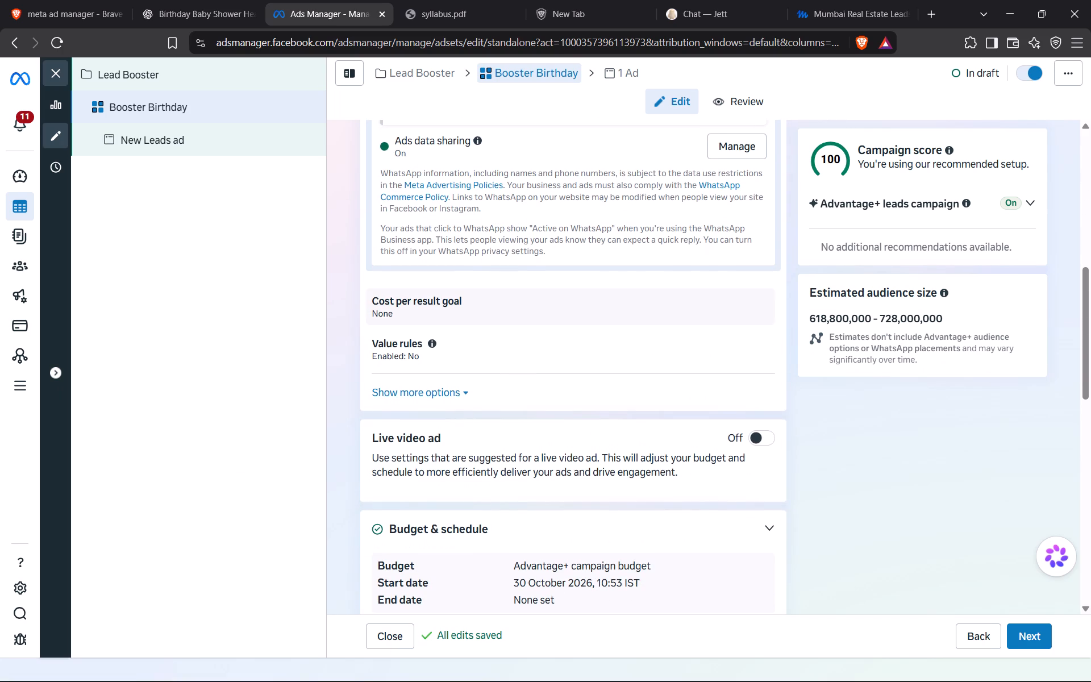
pyautogui.scroll(-1, 513, 408)
pyautogui.scroll(-1, 541, 489)
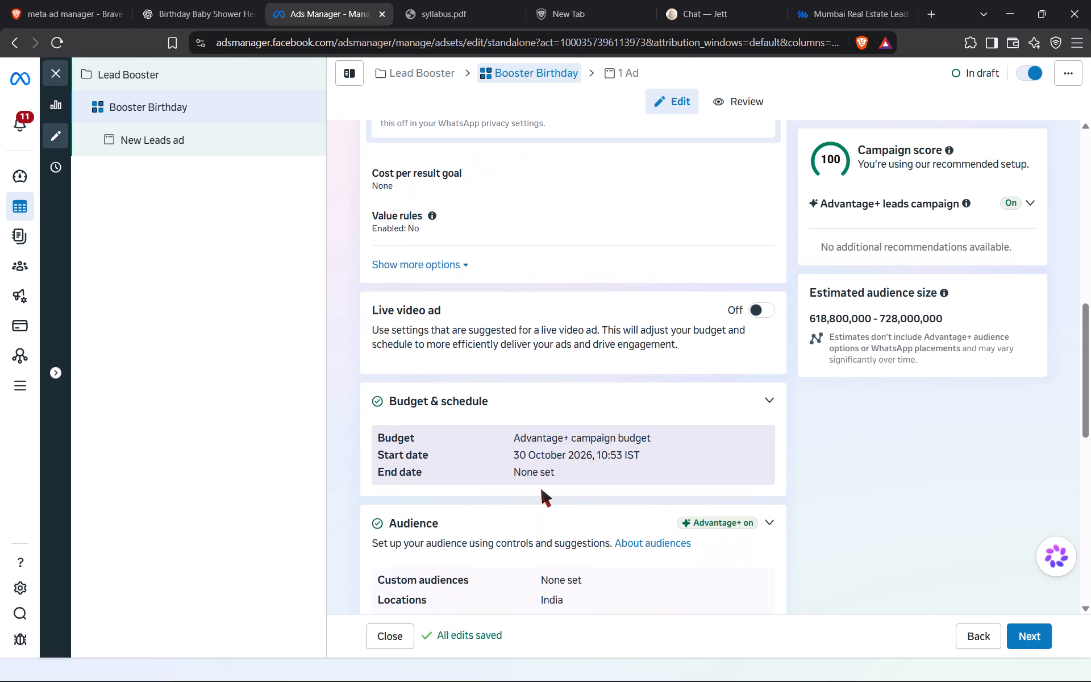
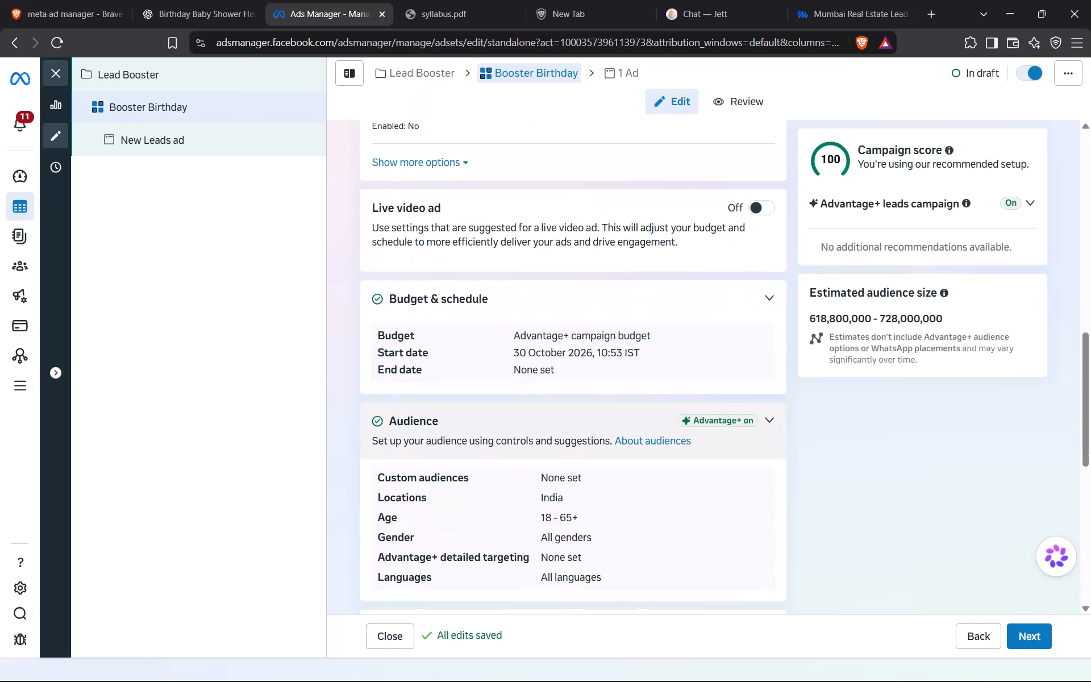
# Target Mumbai, Maharashtra, as an included location in the Booster Birthday ad set's audience controls.
pyautogui.scroll(-1, 556, 477)
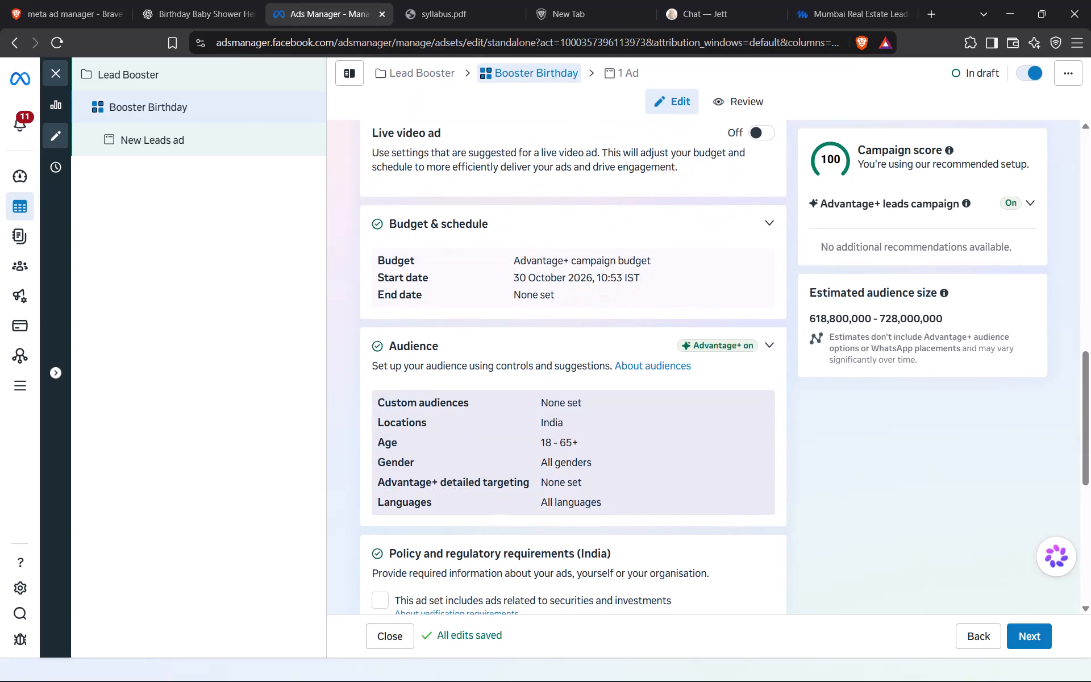
pyautogui.click(551, 419)
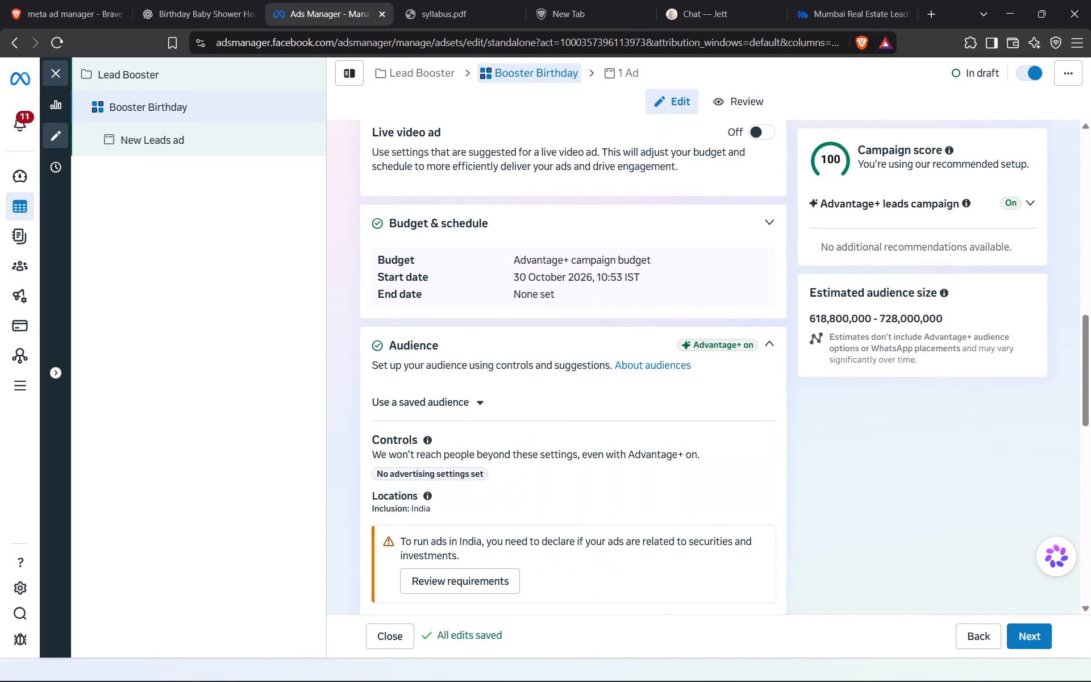
pyautogui.click(445, 510)
pyautogui.scroll(-1, 520, 564)
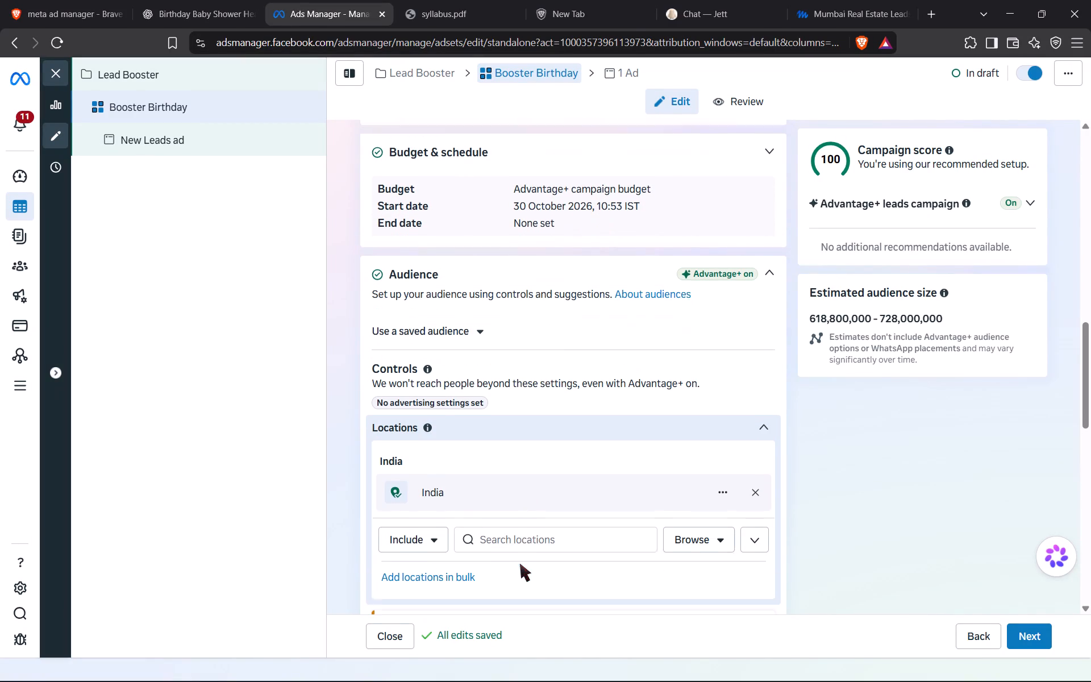
pyautogui.scroll(-1, 520, 564)
pyautogui.click(525, 514)
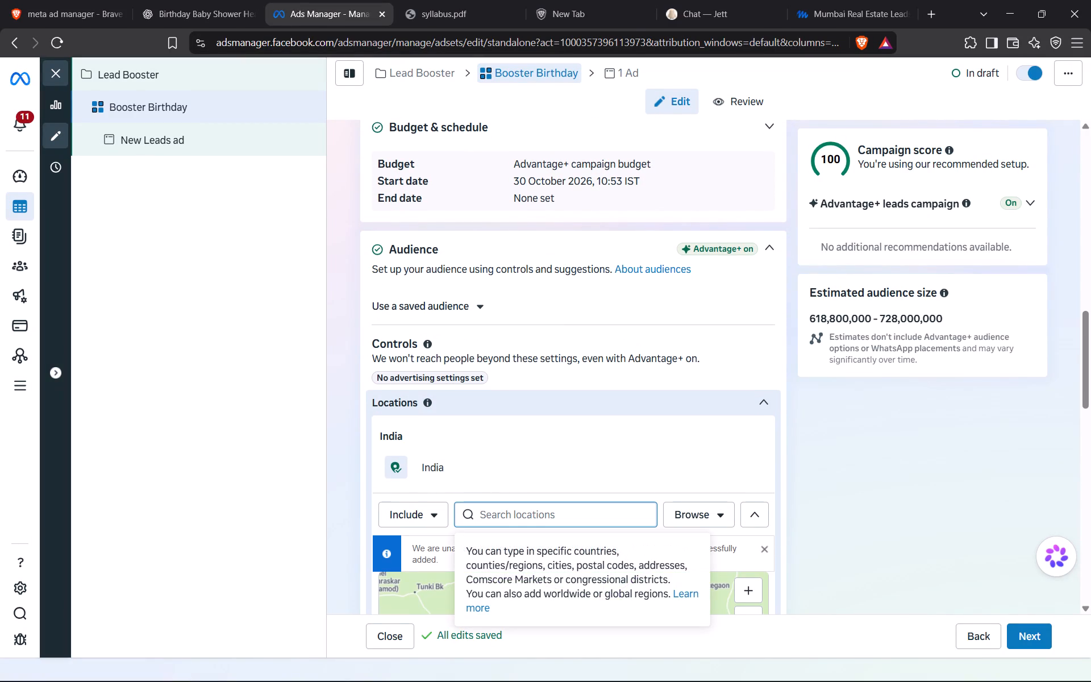
pyautogui.write('mumb')
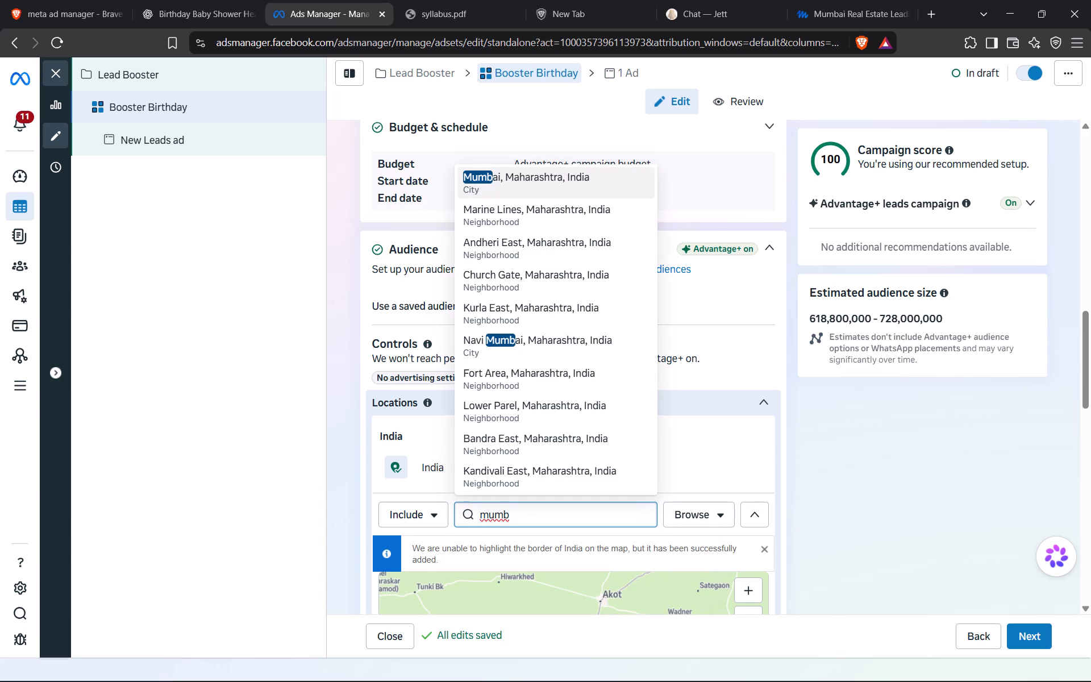
pyautogui.click(564, 192)
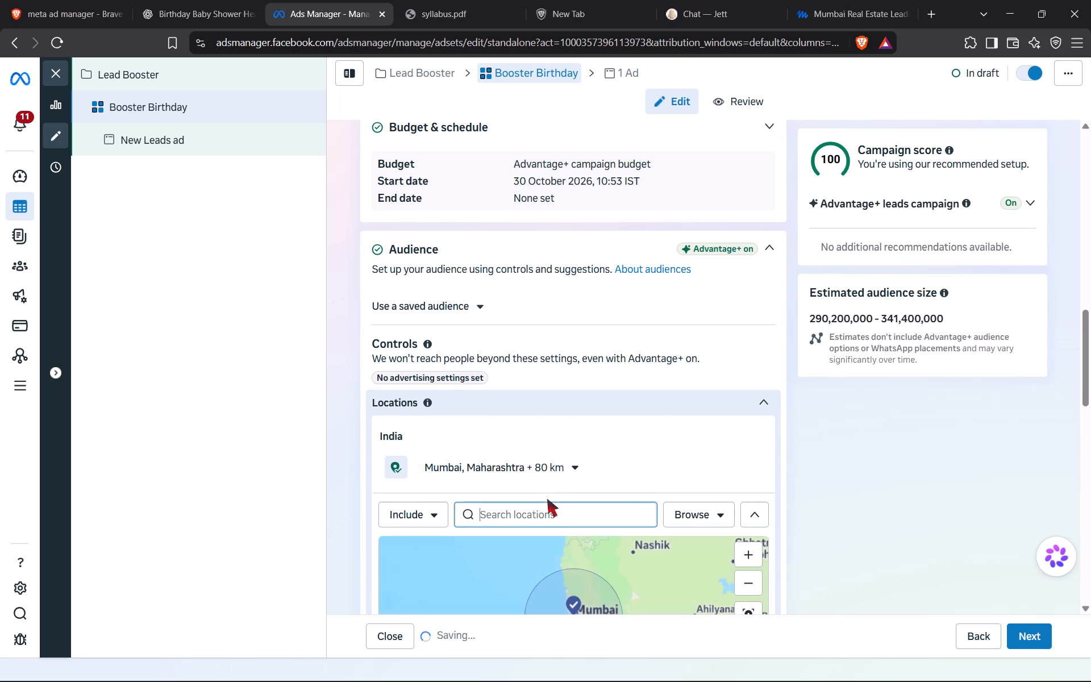
# Add Navi Mumbai, Maharashtra, to the ad set's included audience locations.
pyautogui.click(548, 510)
pyautogui.press('n')
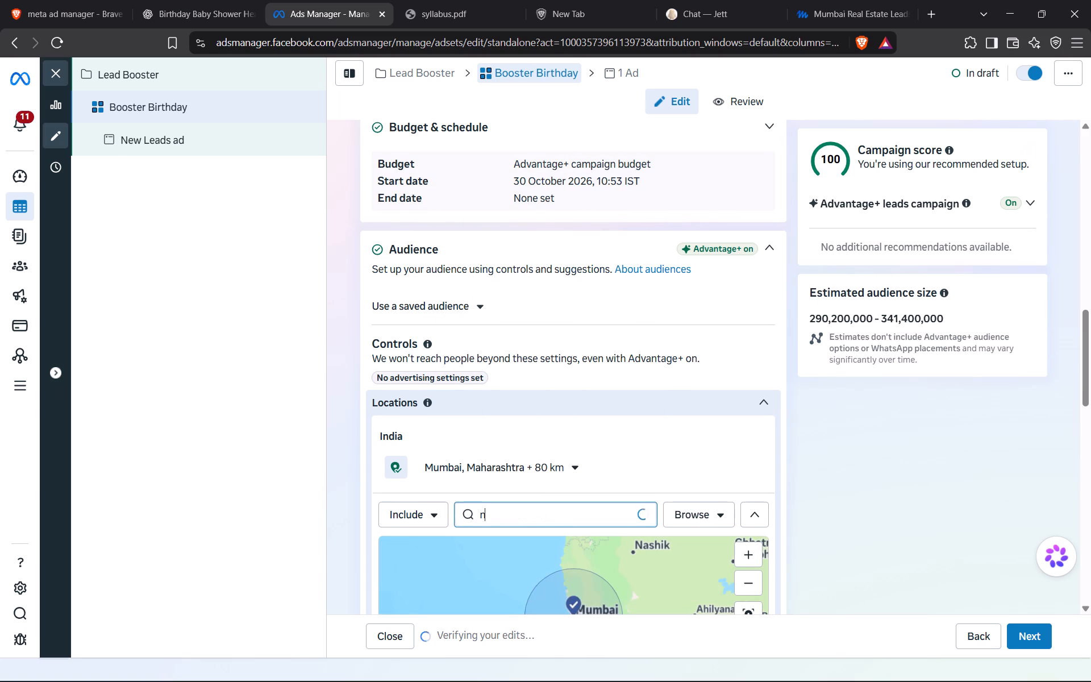
pyautogui.write('av')
pyautogui.press('i')
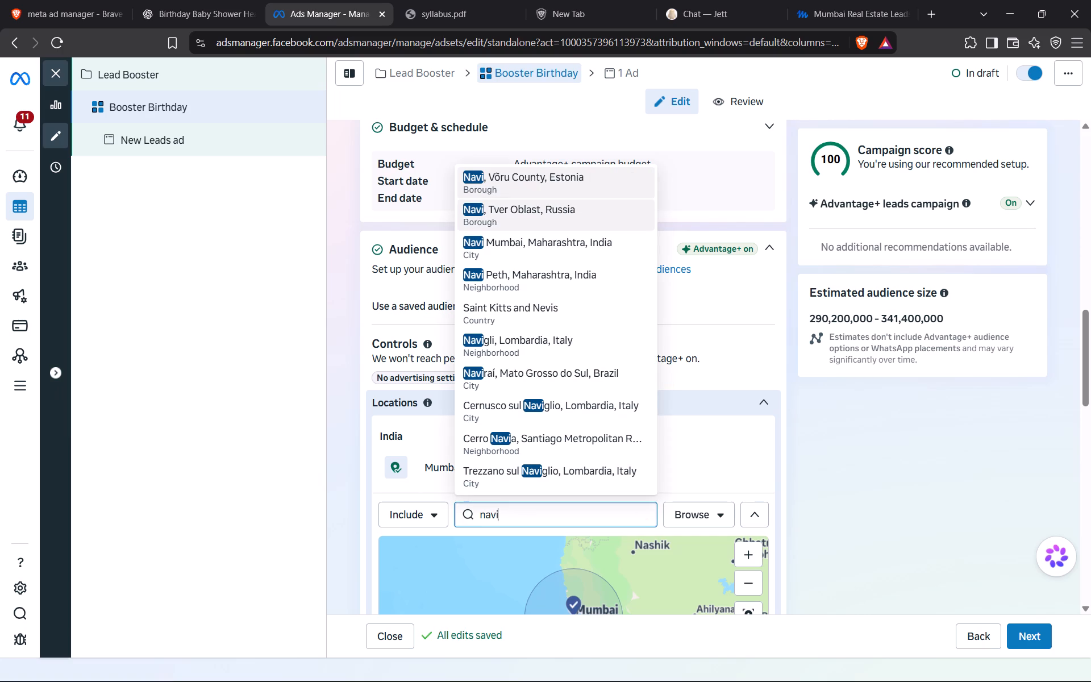
pyautogui.click(530, 243)
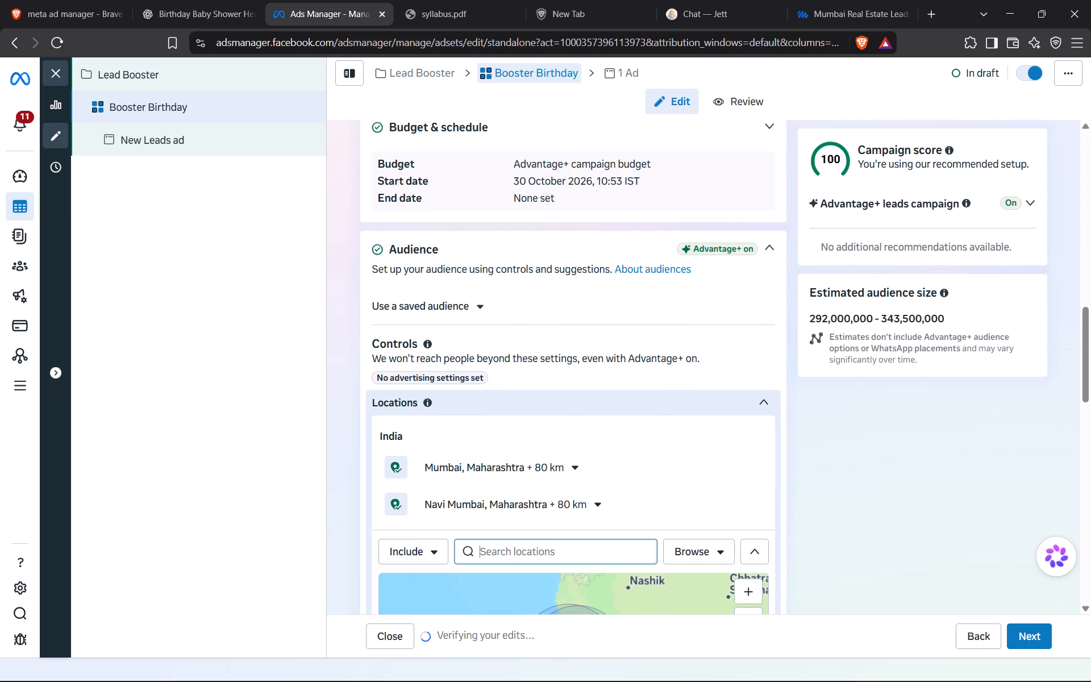
# Add Thane, Maharashtra, to the ad set's included audience locations.
pyautogui.click(535, 548)
pyautogui.write('tha')
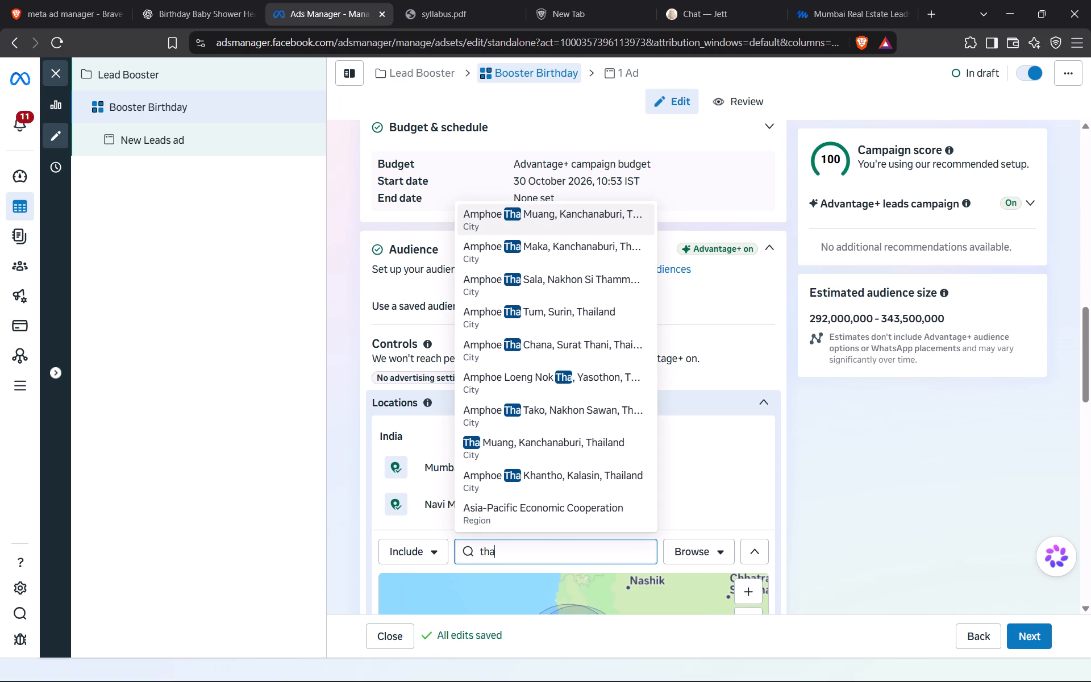
pyautogui.press('n')
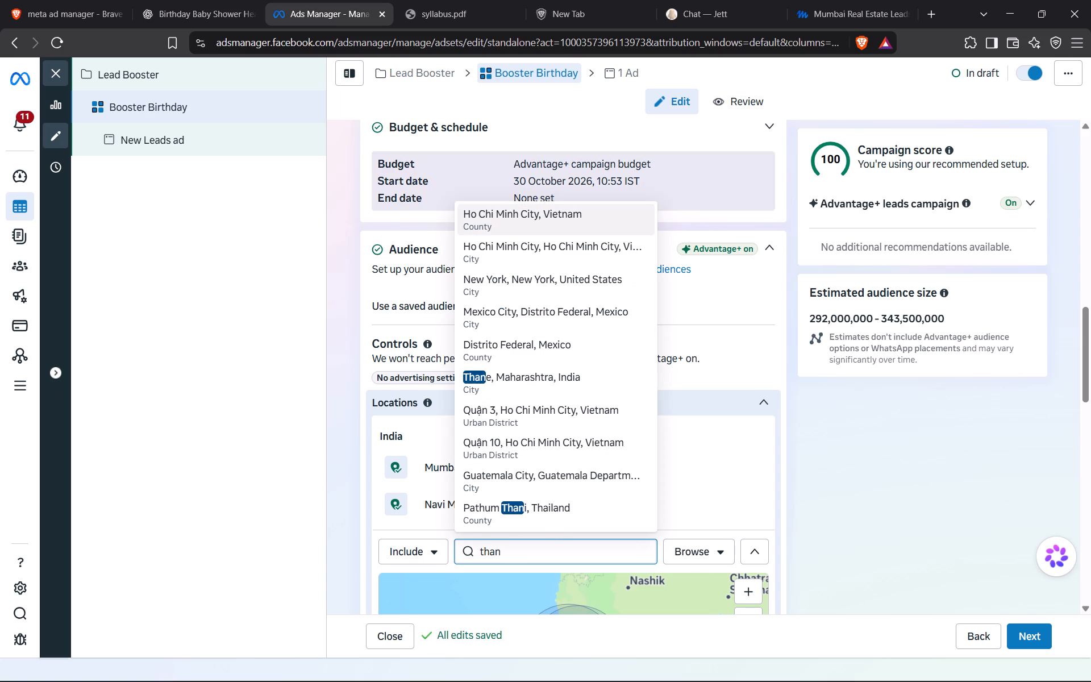
pyautogui.click(524, 389)
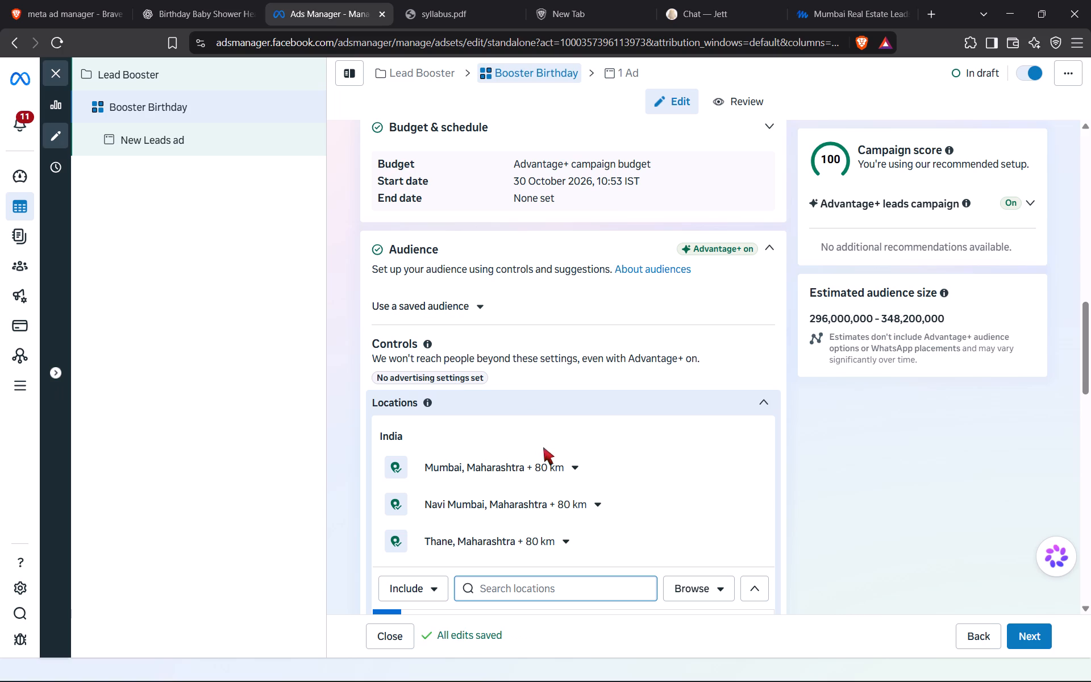
# Set the targeting radius around Mumbai to 17 km.
pyautogui.click(571, 465)
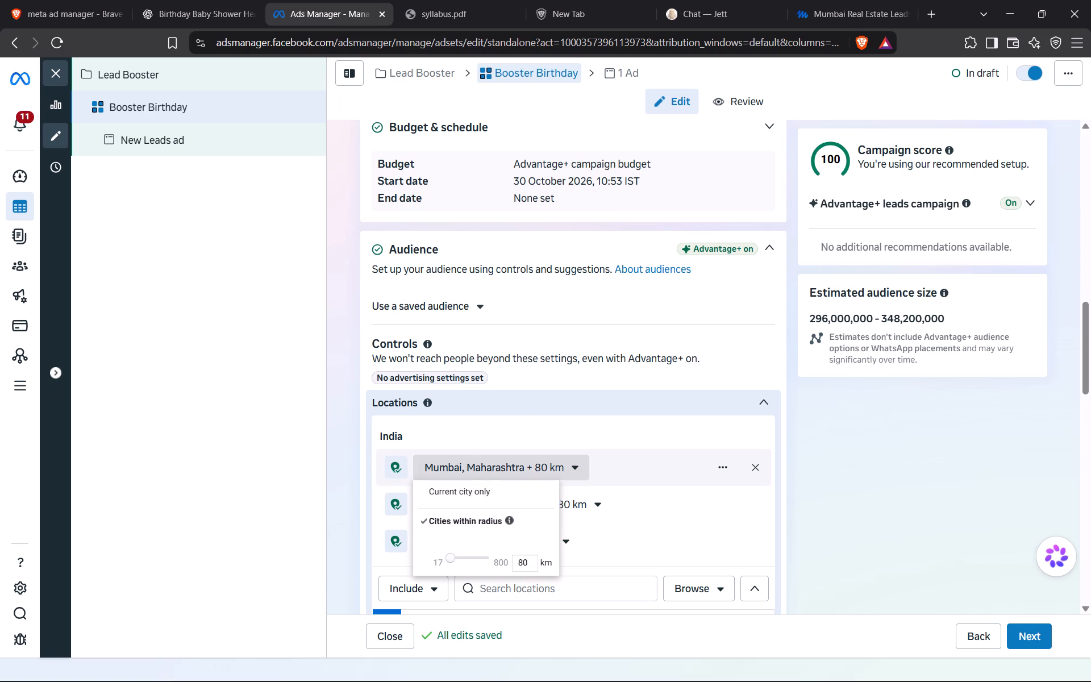
pyautogui.click(526, 566)
pyautogui.press('BackSpace')
pyautogui.press('BackSpace')
pyautogui.write('17')
pyautogui.press('Return')
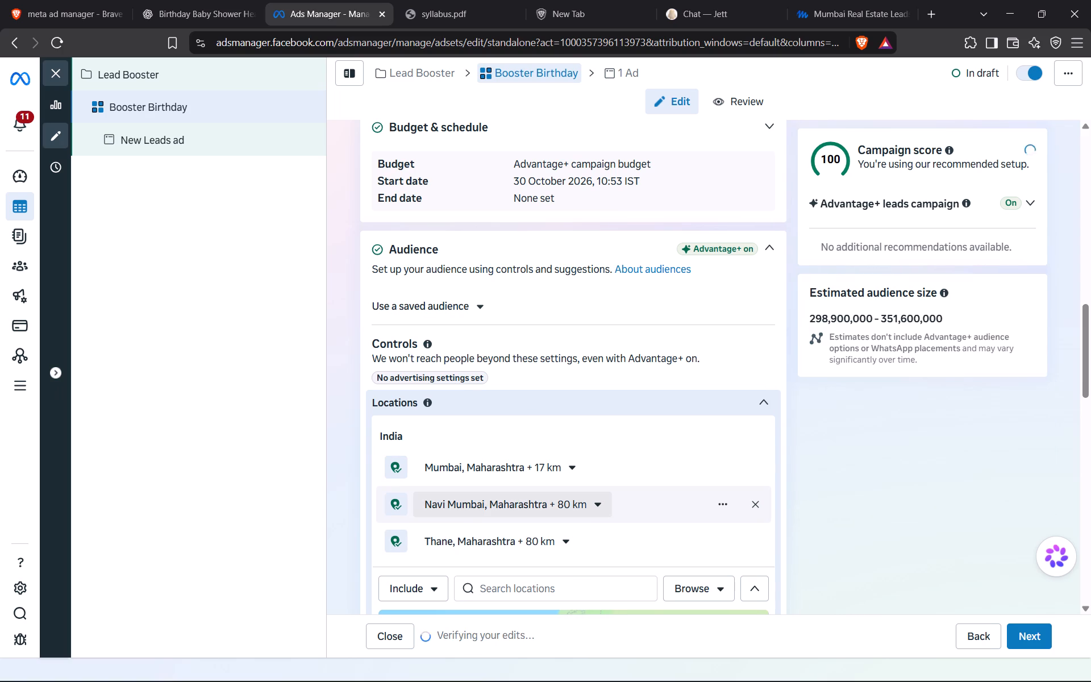
# Set the targeting radius around Navi Mumbai to 17 km.
pyautogui.click(601, 504)
pyautogui.click(532, 598)
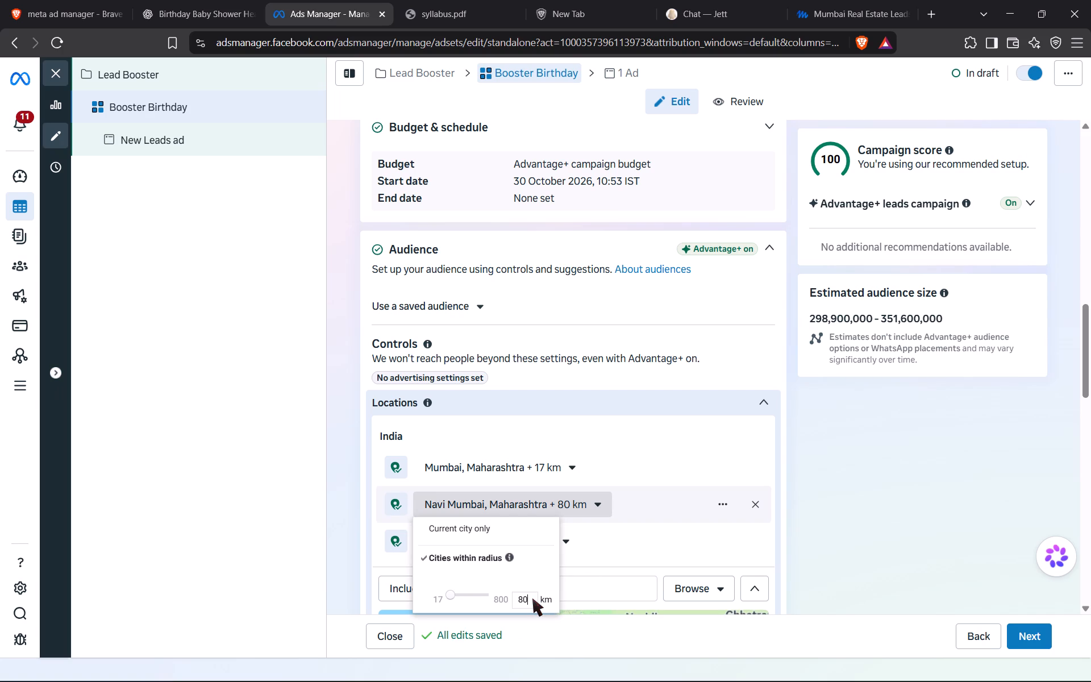
pyautogui.press('BackSpace')
pyautogui.press('BackSpace')
pyautogui.write('17')
pyautogui.press('Return')
# Set the targeting radius around Thane to 17 km.
pyautogui.scroll(-1, 537, 588)
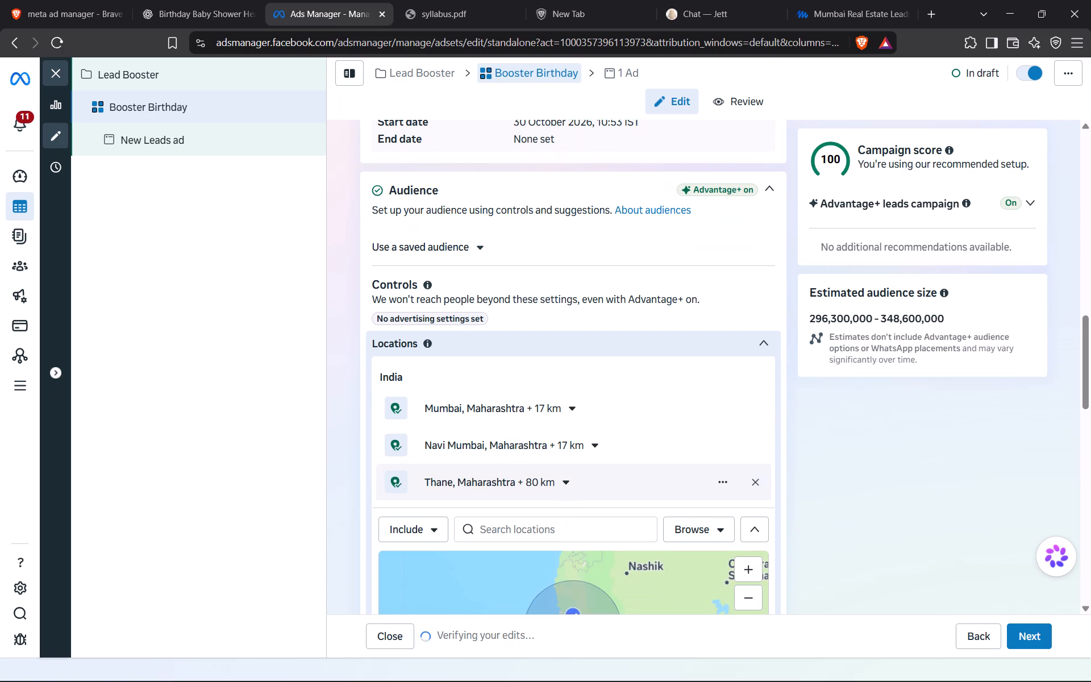
pyautogui.click(561, 480)
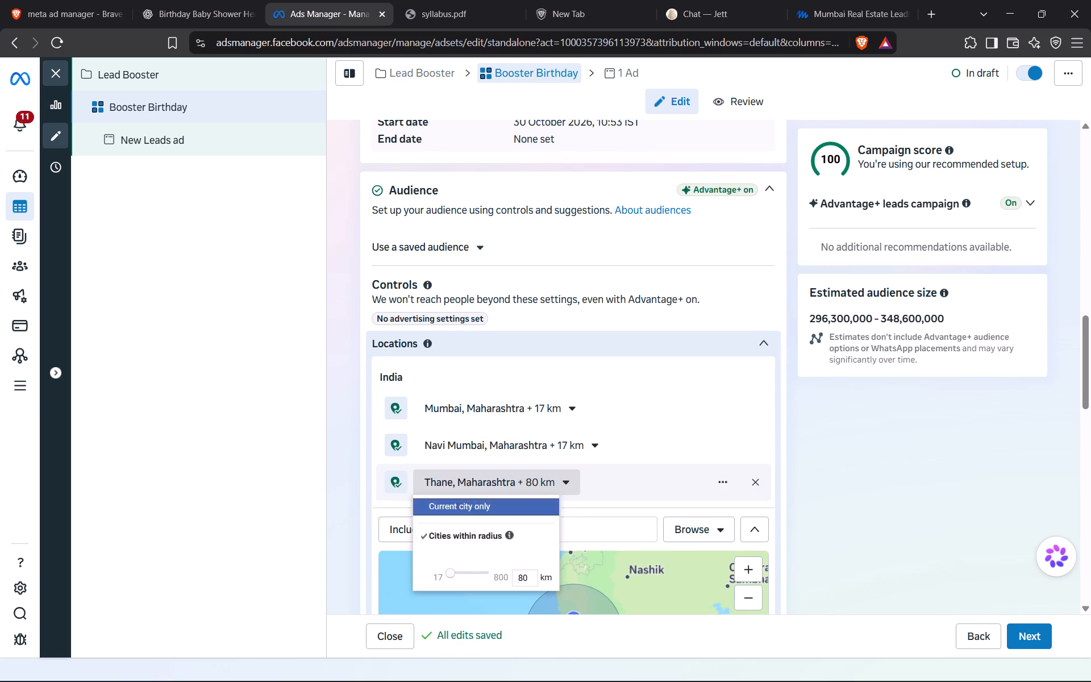
pyautogui.doubleClick(527, 574)
pyautogui.press('BackSpace')
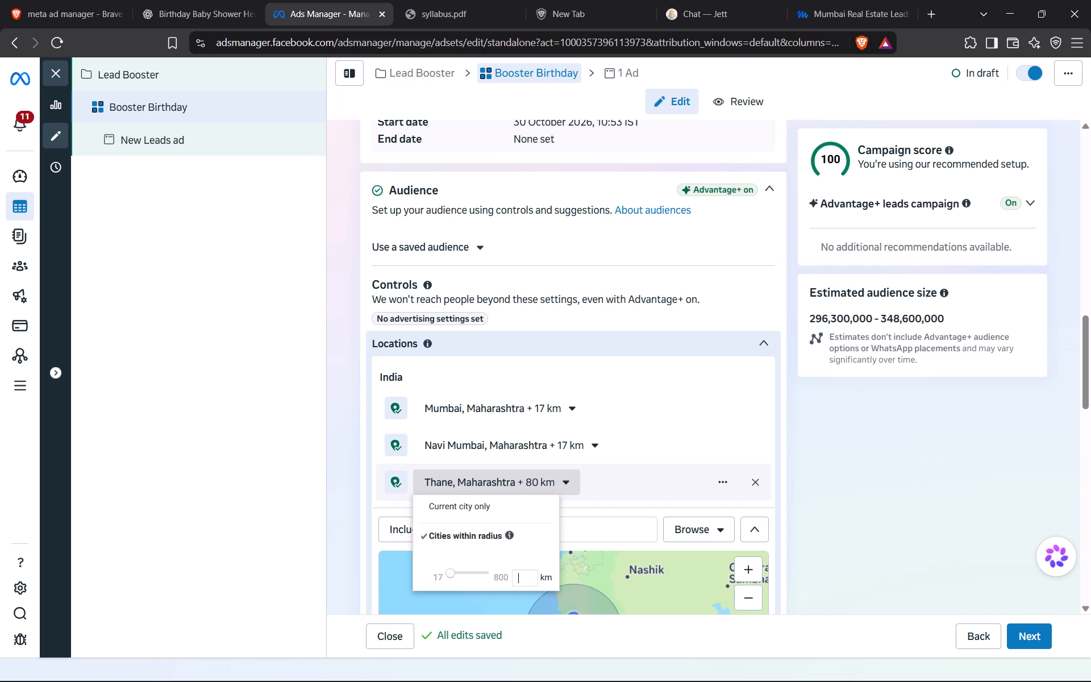
pyautogui.write('17')
pyautogui.press('Return')
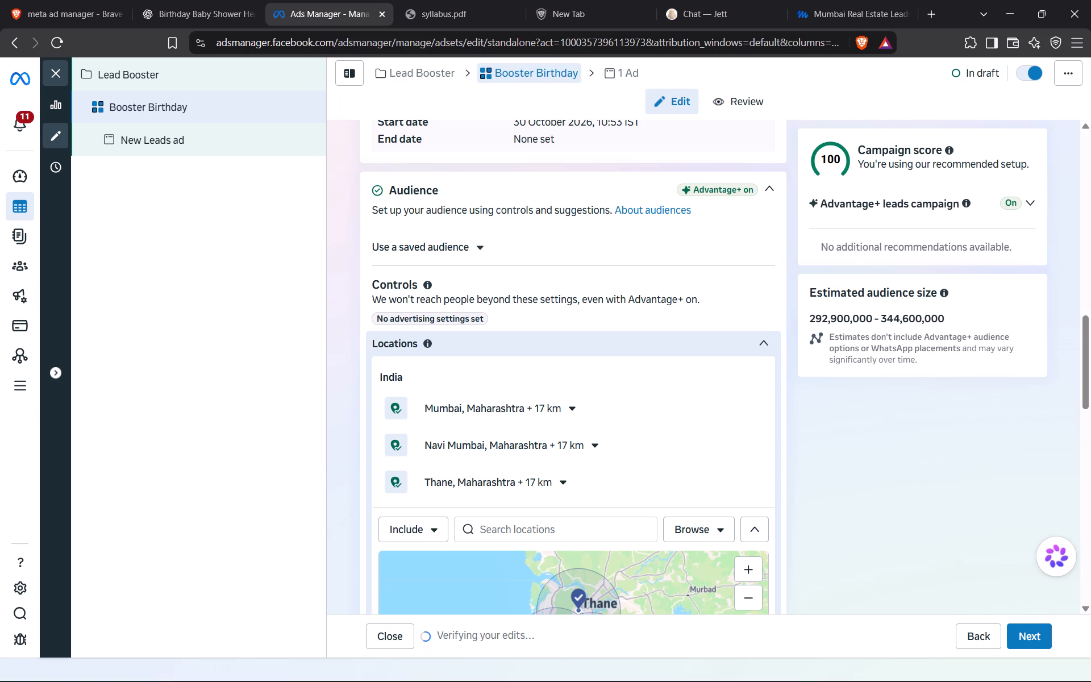
# Add Kalyan, Maharashtra, to the included audience locations with a 17 km radius.
pyautogui.scroll(-1, 527, 574)
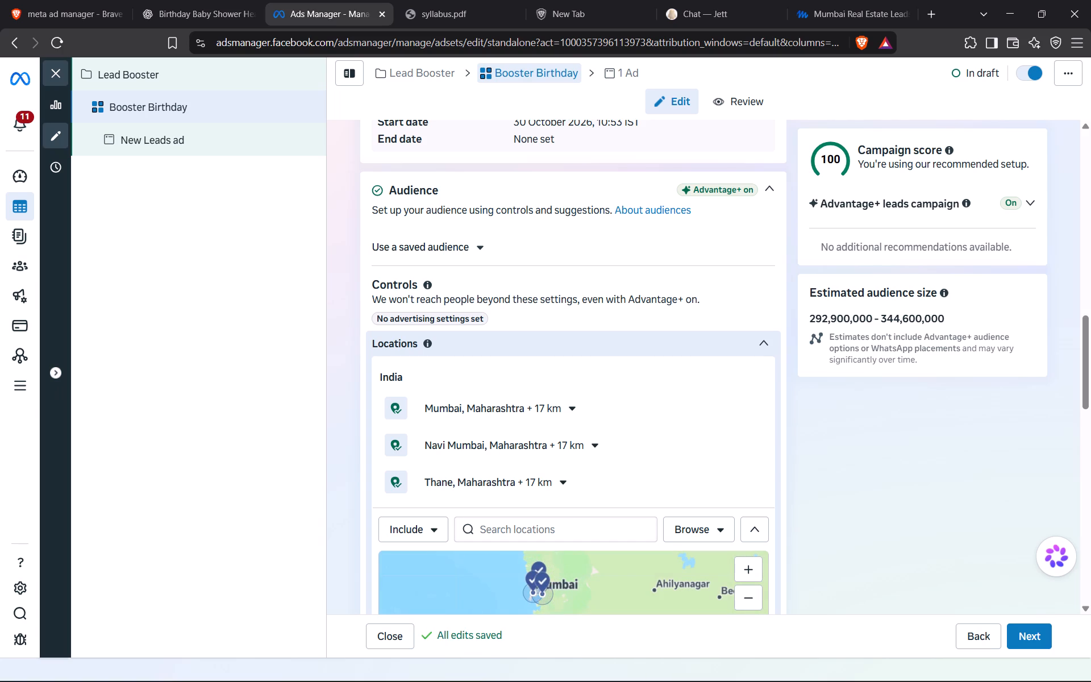
pyautogui.click(548, 532)
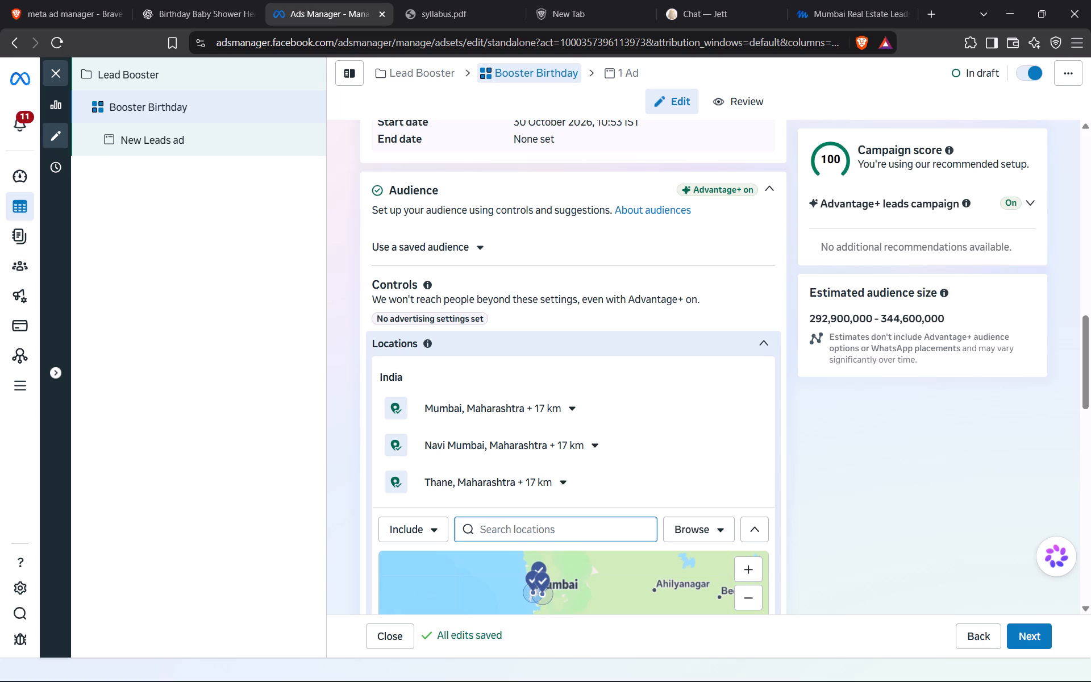
pyautogui.write('kalyan')
pyautogui.click(526, 194)
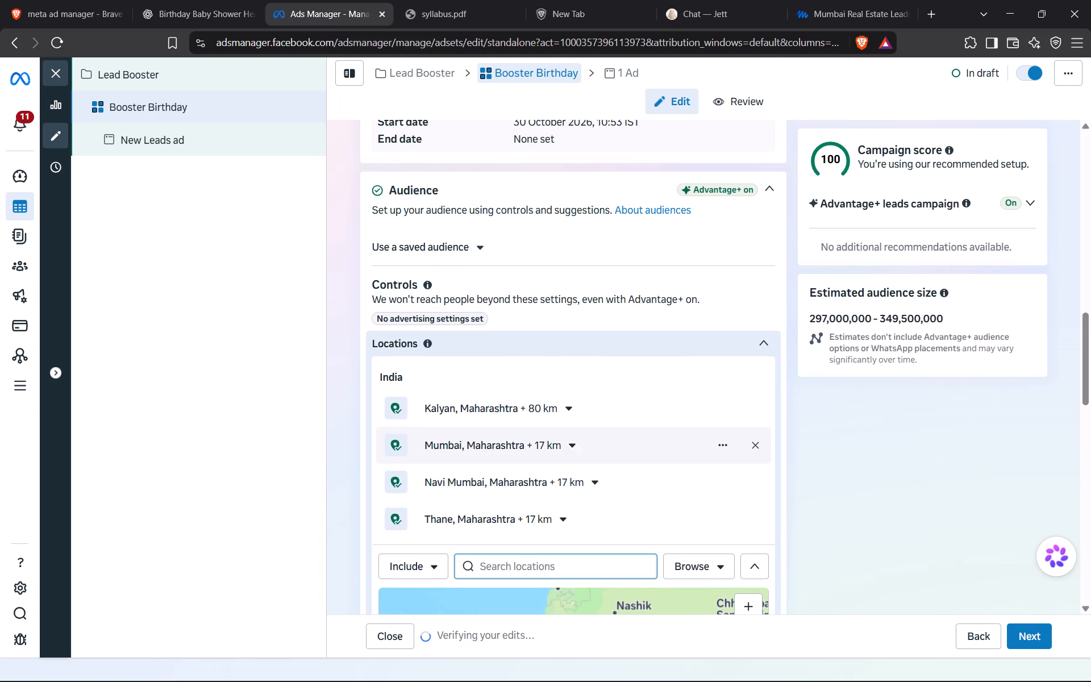
pyautogui.scroll(-1, 554, 465)
pyautogui.click(568, 371)
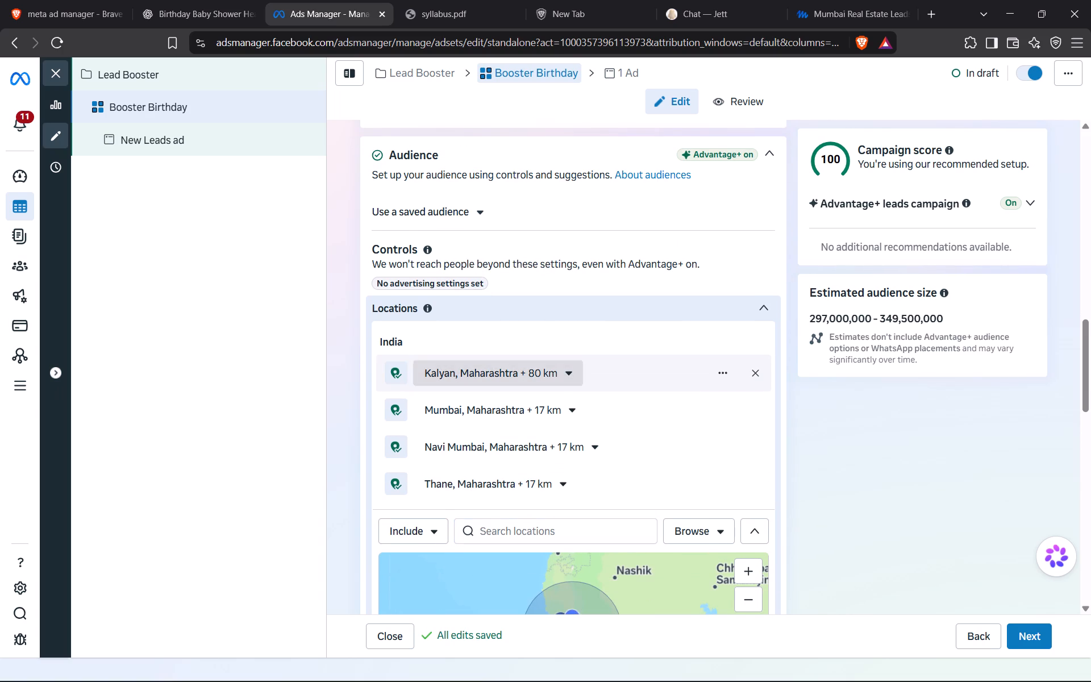
pyautogui.click(531, 467)
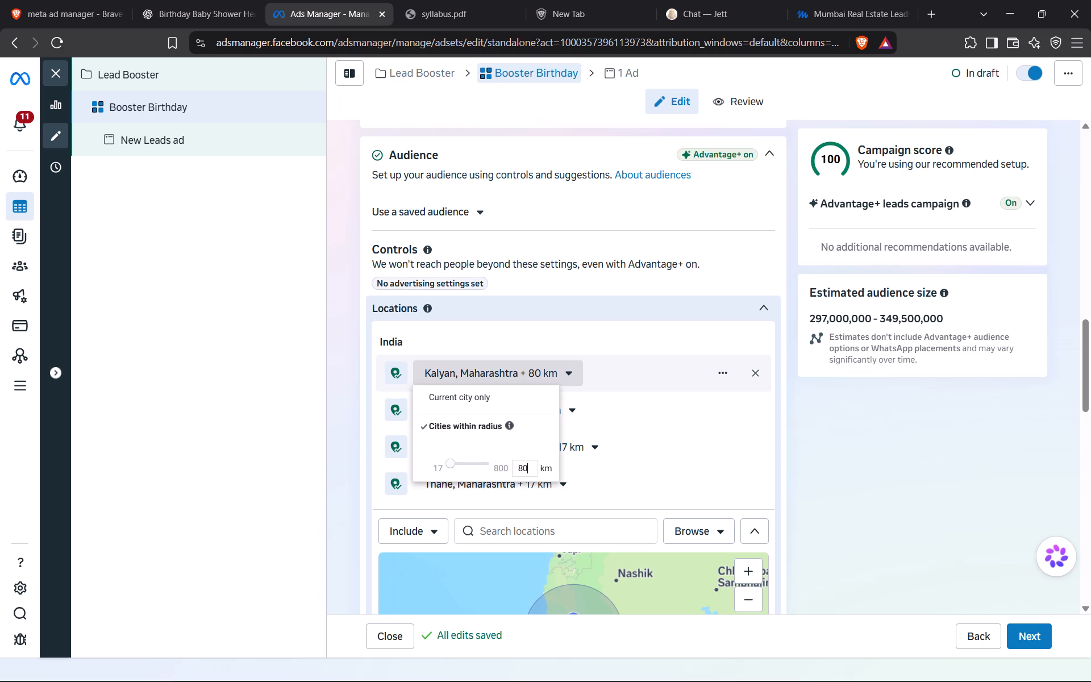
pyautogui.press('BackSpace')
pyautogui.press('BackSpace')
pyautogui.write('17')
pyautogui.press('Return')
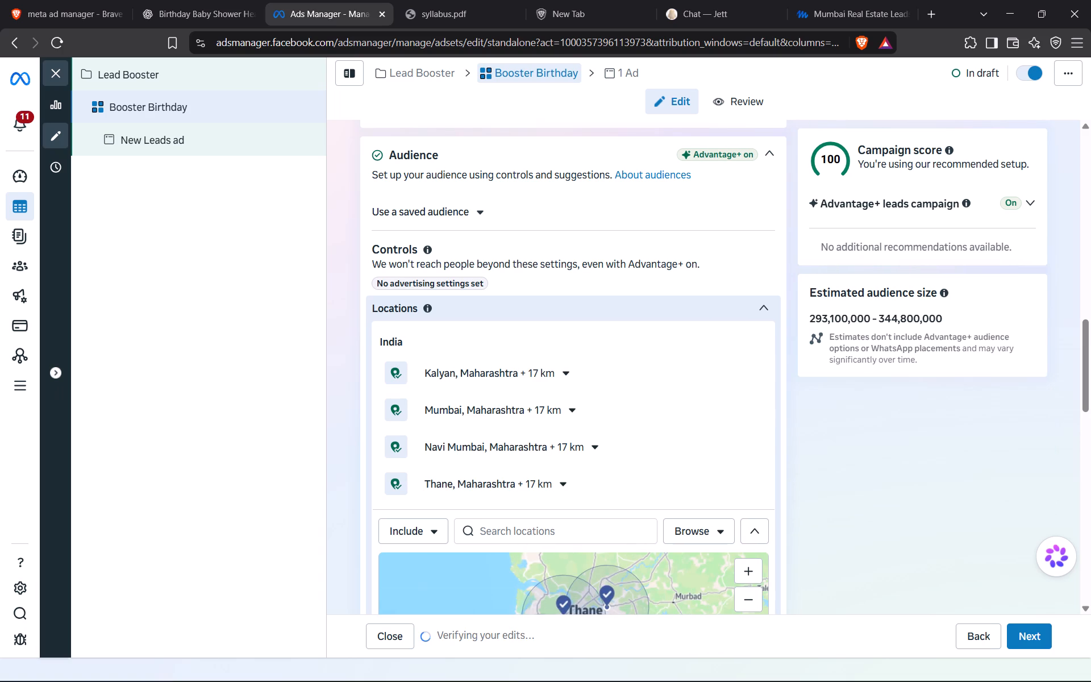
# Open the location search for adding another city to the ad set's audience.
pyautogui.click(522, 535)
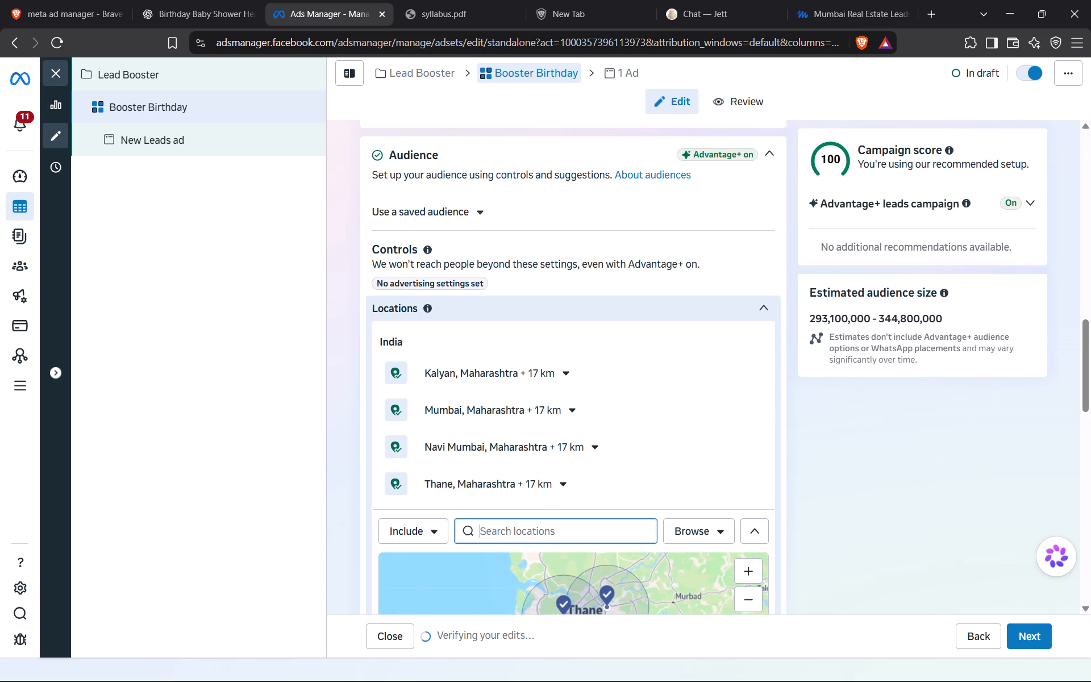
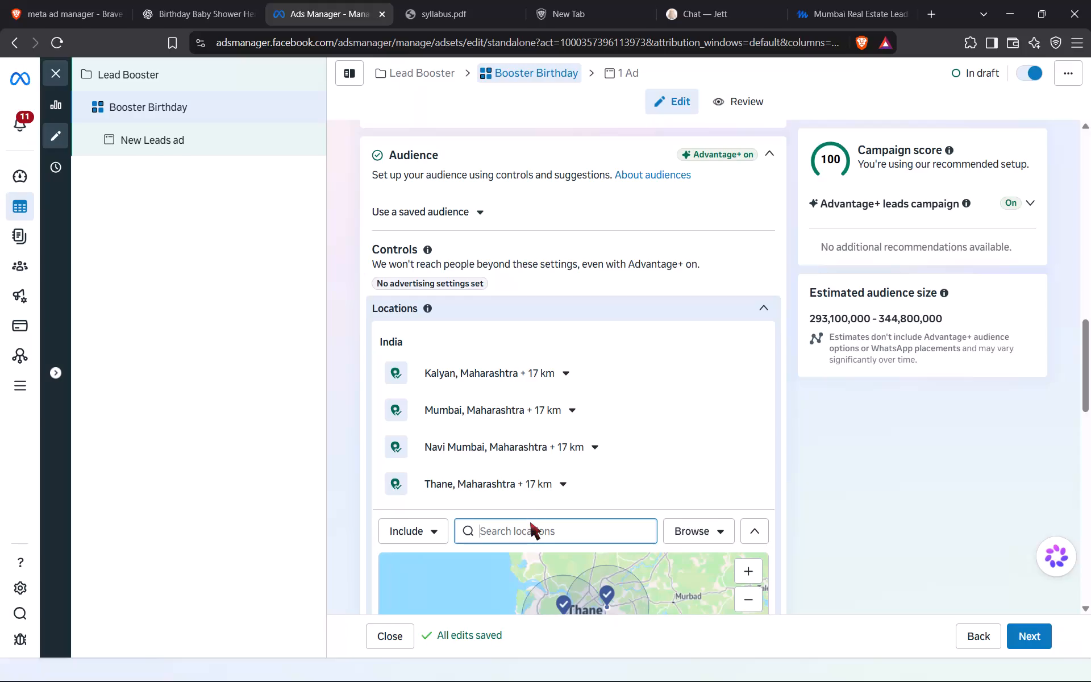
# Add the Dadar East and Diva neighbourhoods in Maharashtra, India, to the ad set's included audience locations.
pyautogui.click(533, 527)
pyautogui.write('dadar')
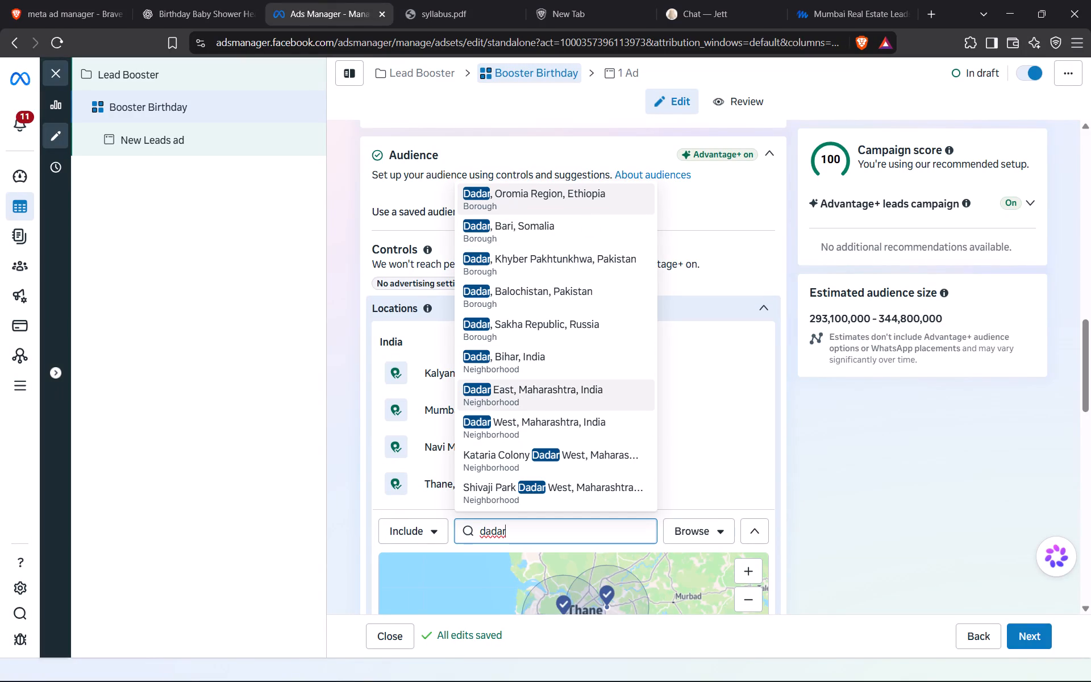
pyautogui.click(551, 393)
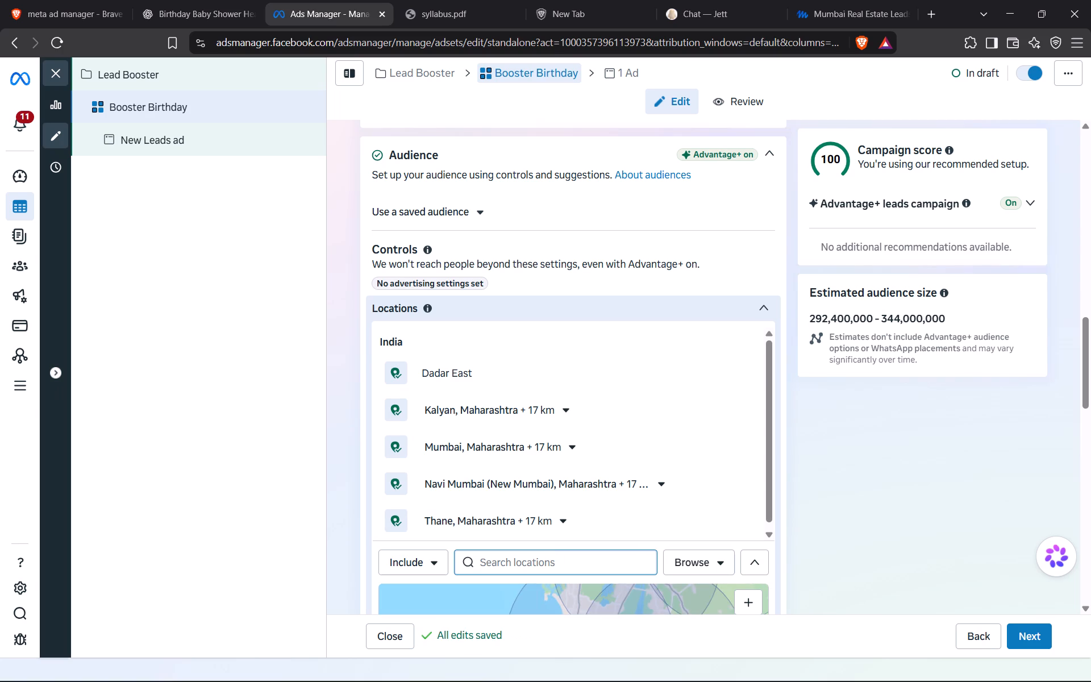
pyautogui.write('diva')
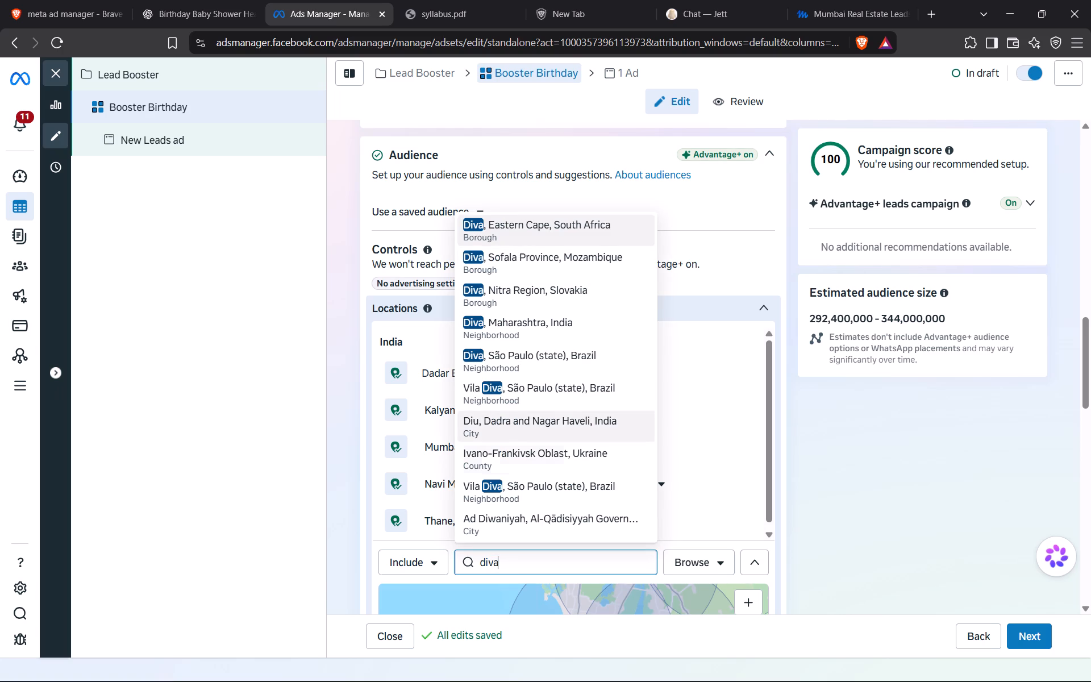
pyautogui.click(523, 328)
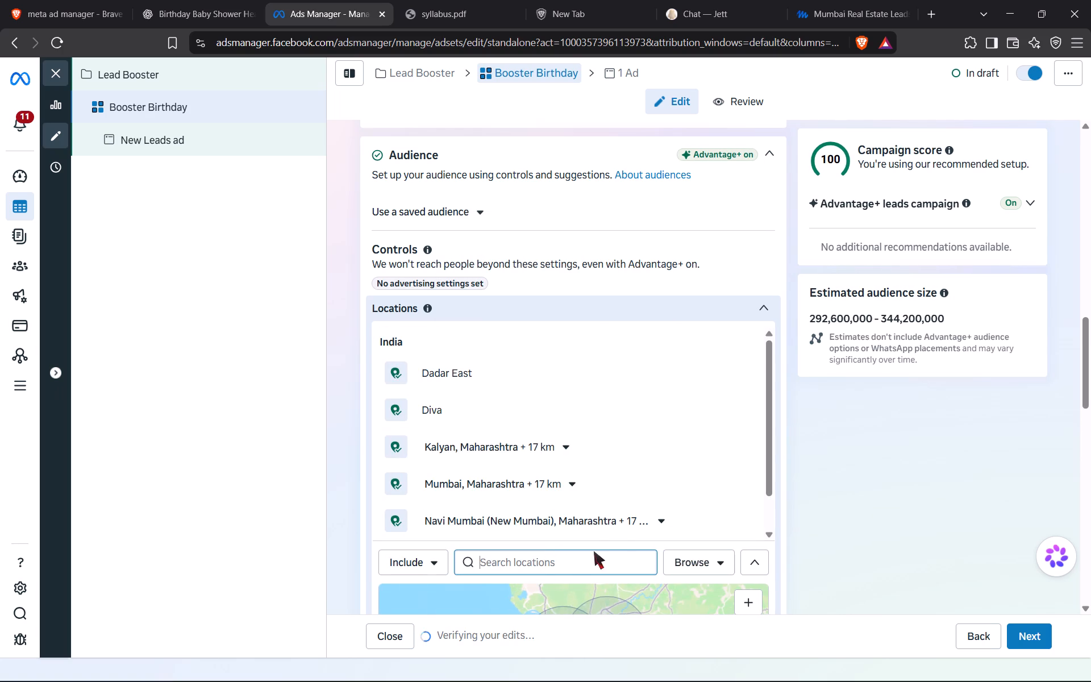
# Add the city of Dombivli, Maharashtra, to the included locations with a 17 km radius.
pyautogui.click(539, 569)
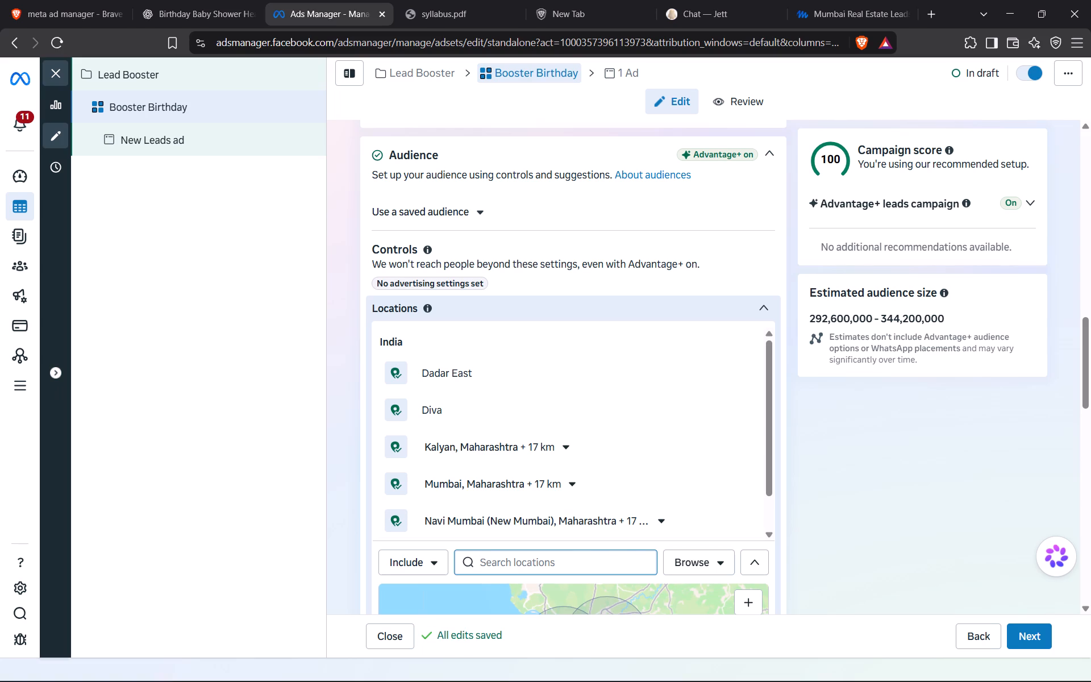
pyautogui.write('dombiv')
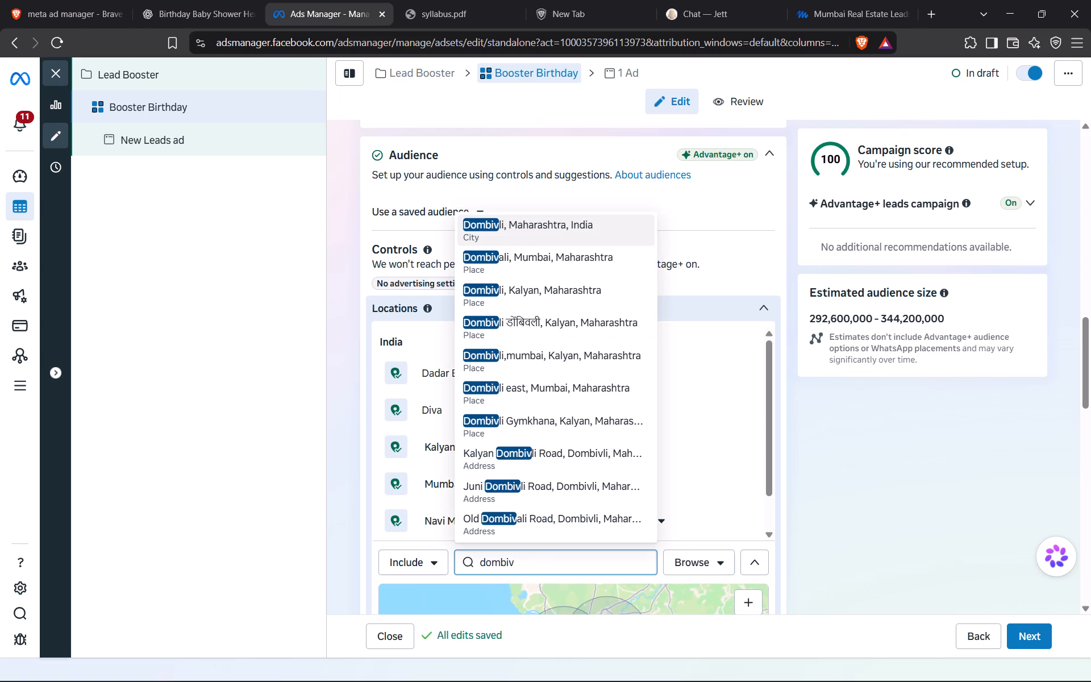
pyautogui.click(509, 226)
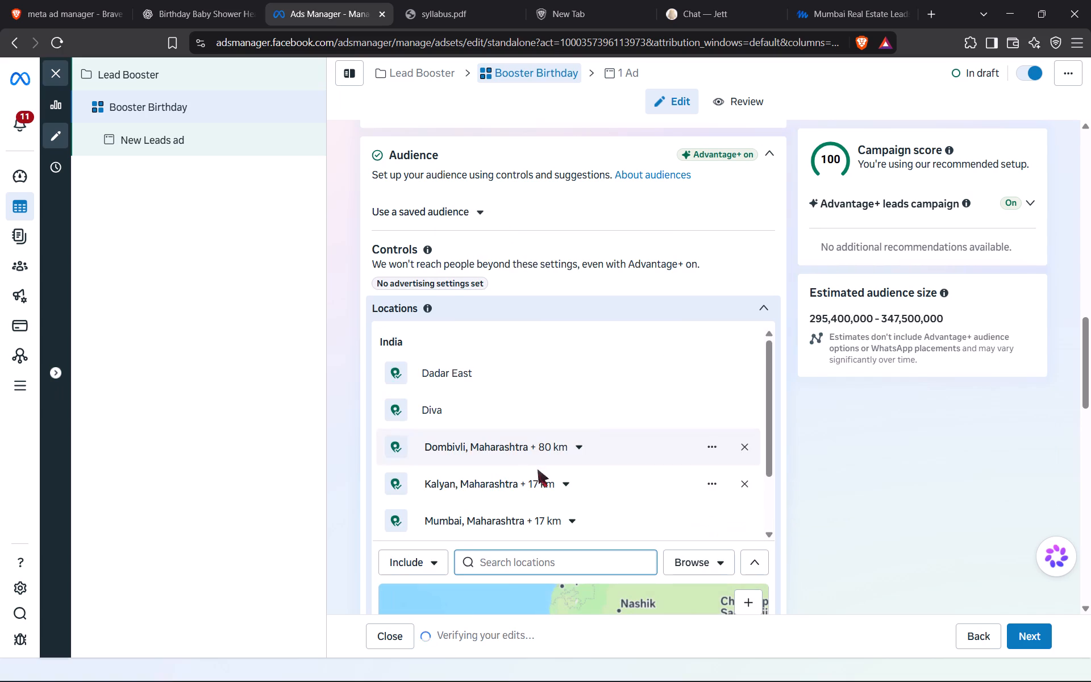
pyautogui.click(582, 447)
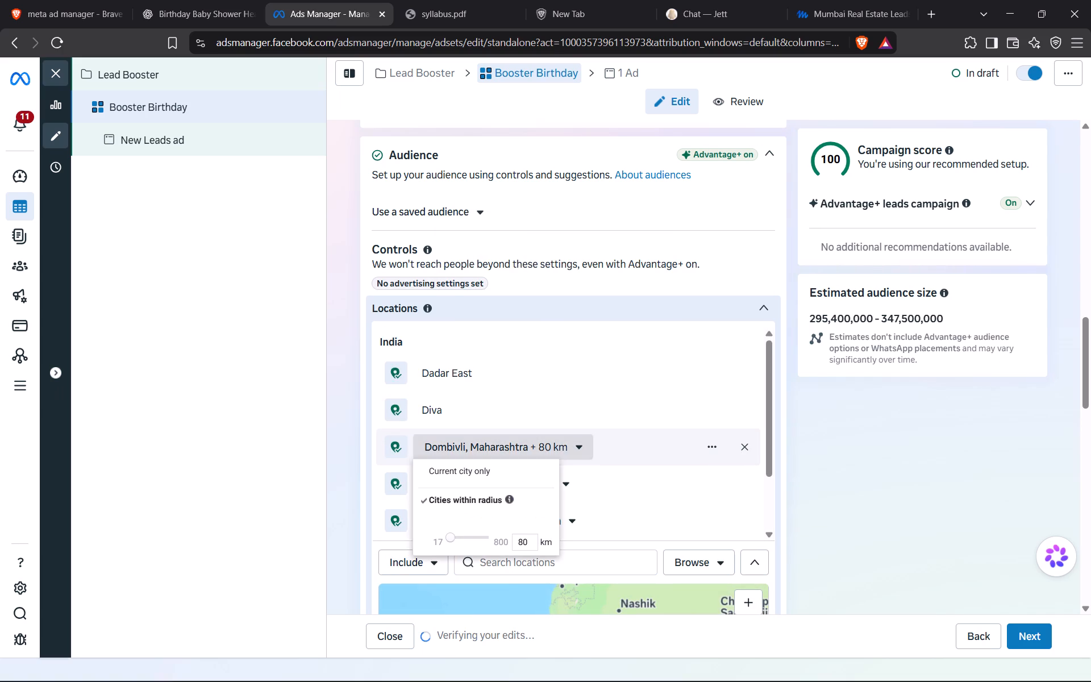
pyautogui.click(527, 539)
pyautogui.press('BackSpace')
pyautogui.press('BackSpace')
pyautogui.write('10')
pyautogui.press('Return')
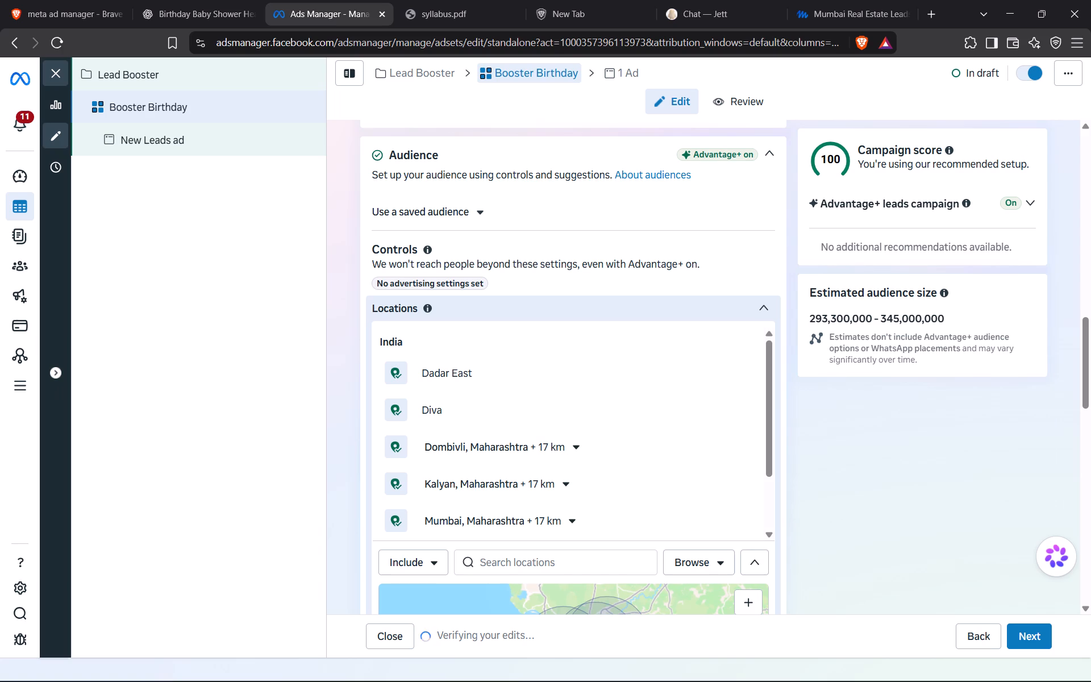
# Add the Mulund West and Mulund East neighbourhoods in Maharashtra to the included audience locations.
pyautogui.scroll(-1, 577, 426)
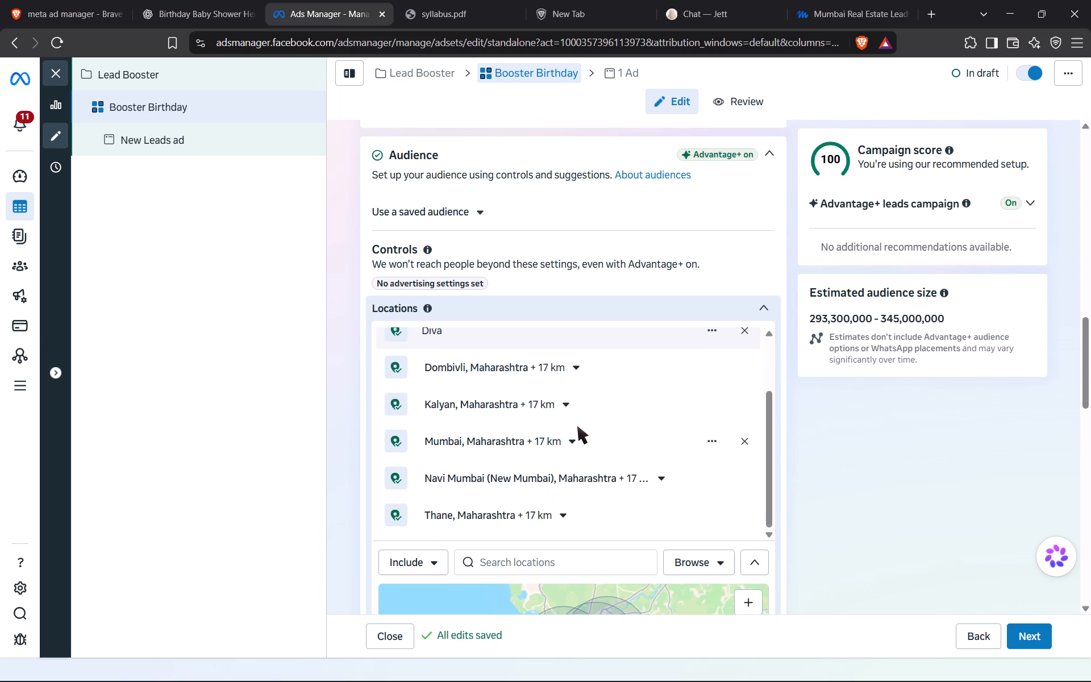
pyautogui.scroll(-1, 577, 426)
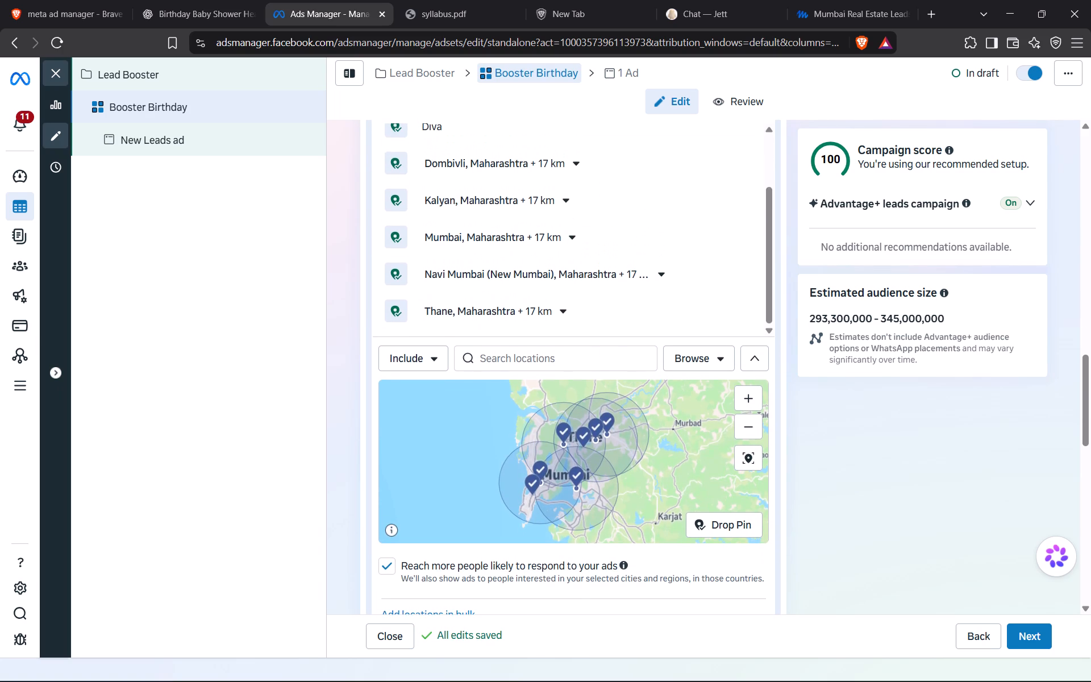
pyautogui.click(585, 357)
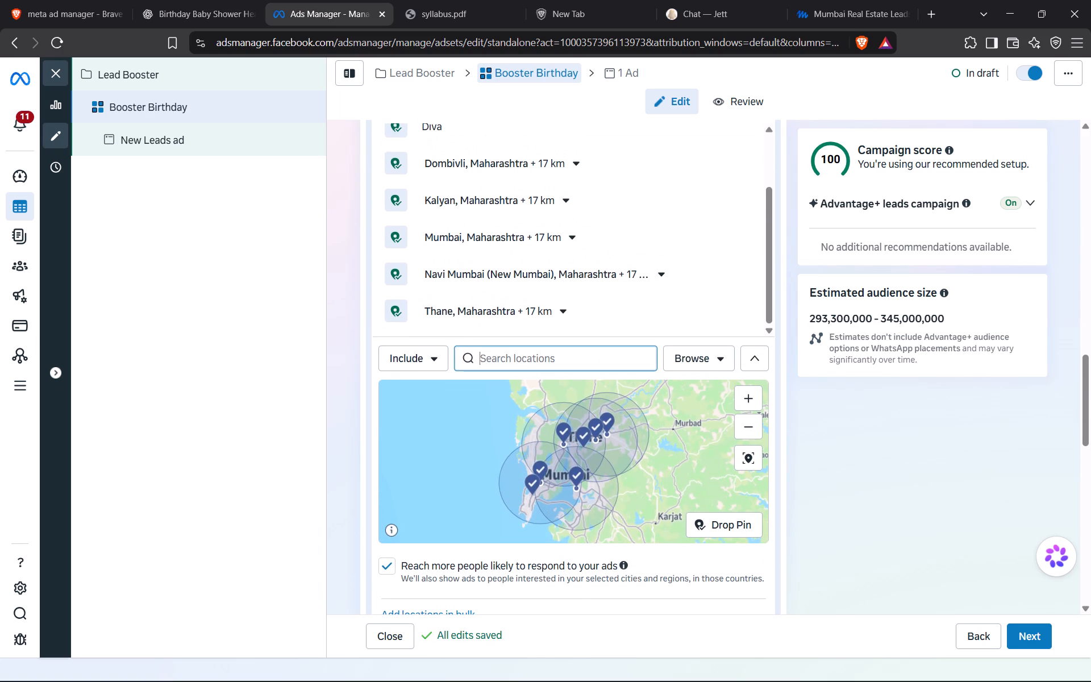
pyautogui.write('mulund')
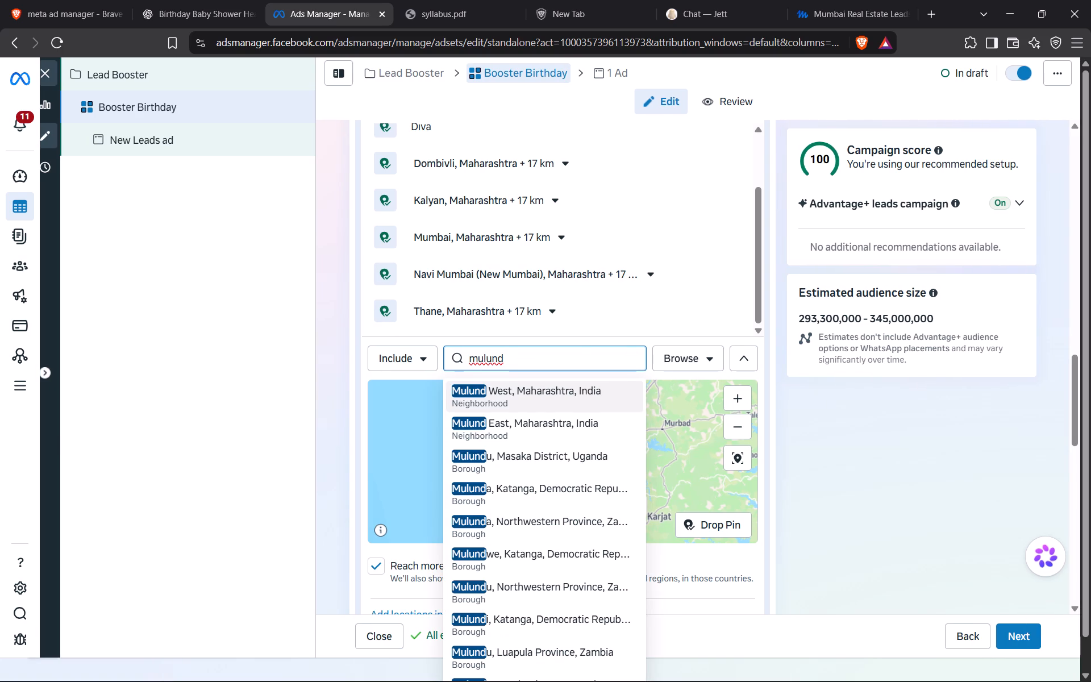
pyautogui.click(535, 404)
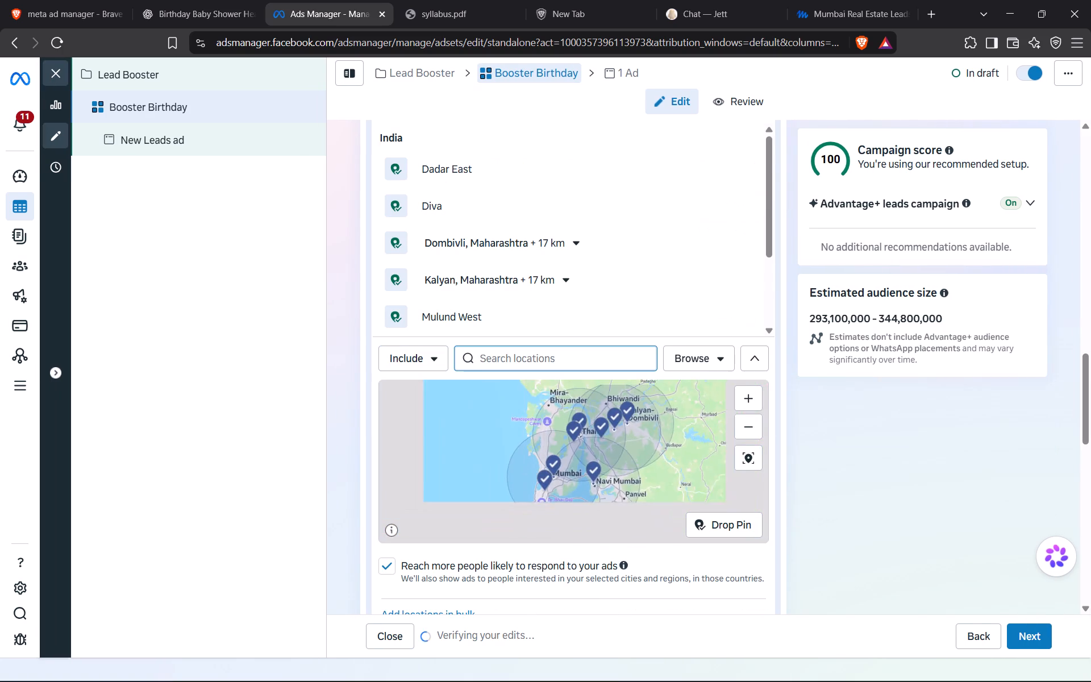
pyautogui.click(530, 359)
pyautogui.write('mulun')
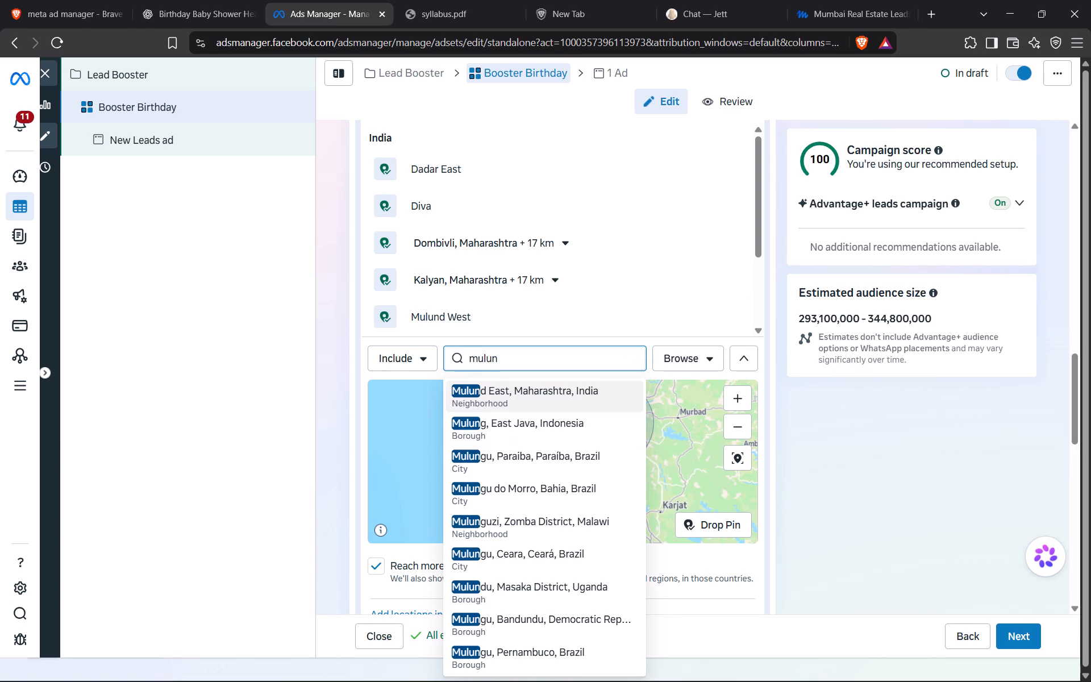
pyautogui.click(544, 393)
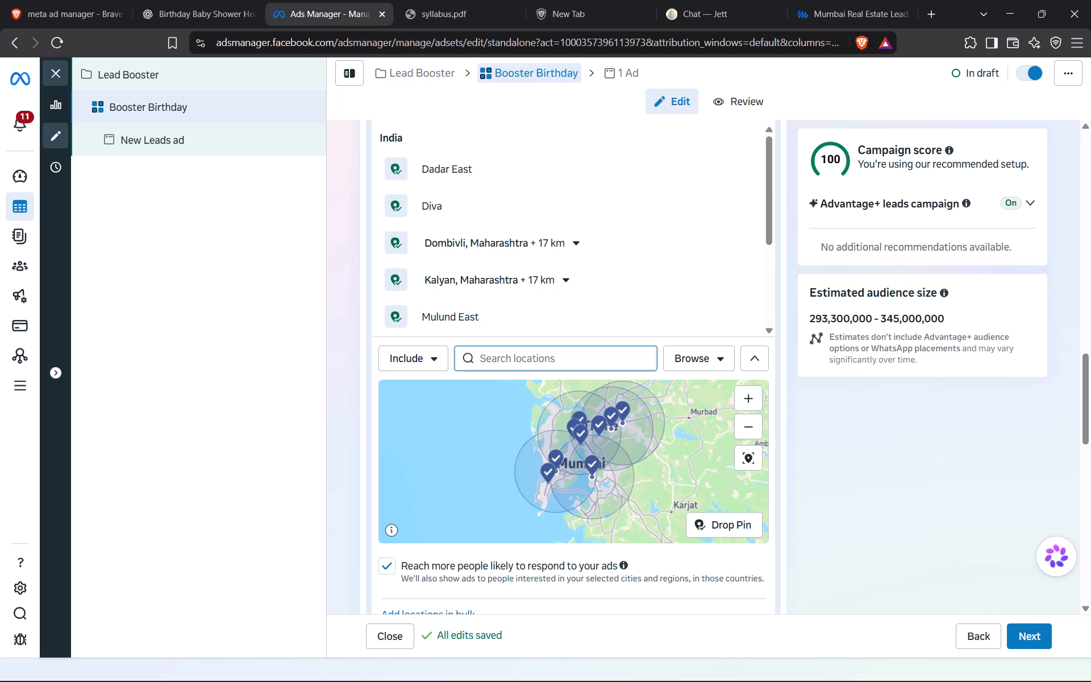
# Add the Church Gate and Juhu neighbourhoods in Maharashtra to the included audience locations.
pyautogui.scroll(-3, 557, 286)
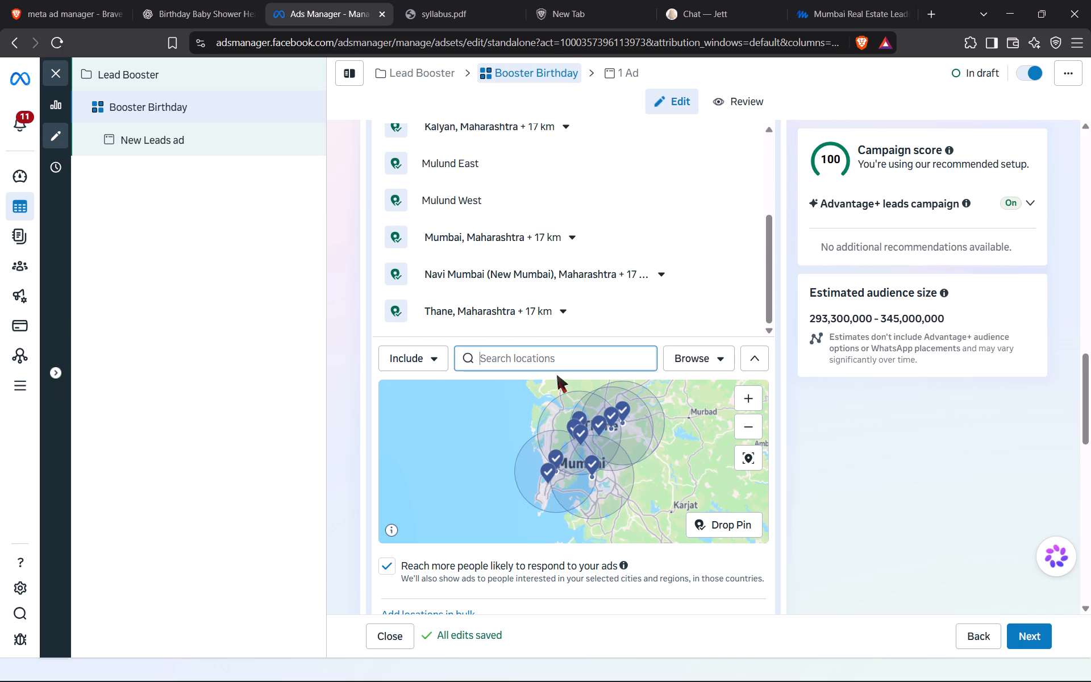
pyautogui.click(559, 357)
pyautogui.write('church')
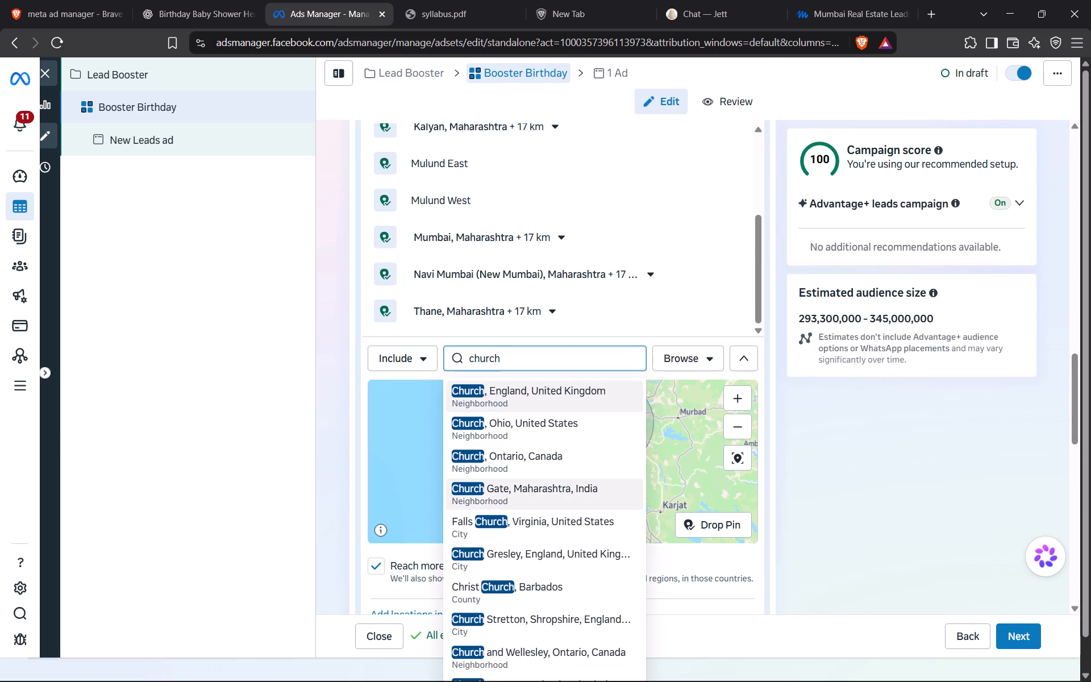
pyautogui.write('gate')
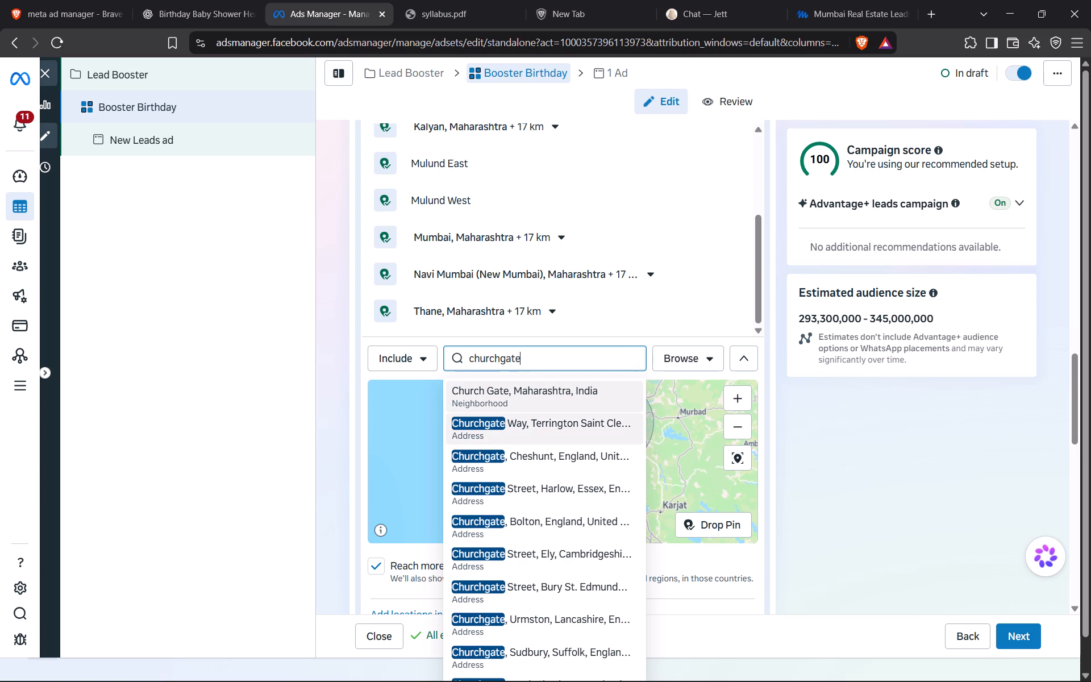
pyautogui.click(559, 391)
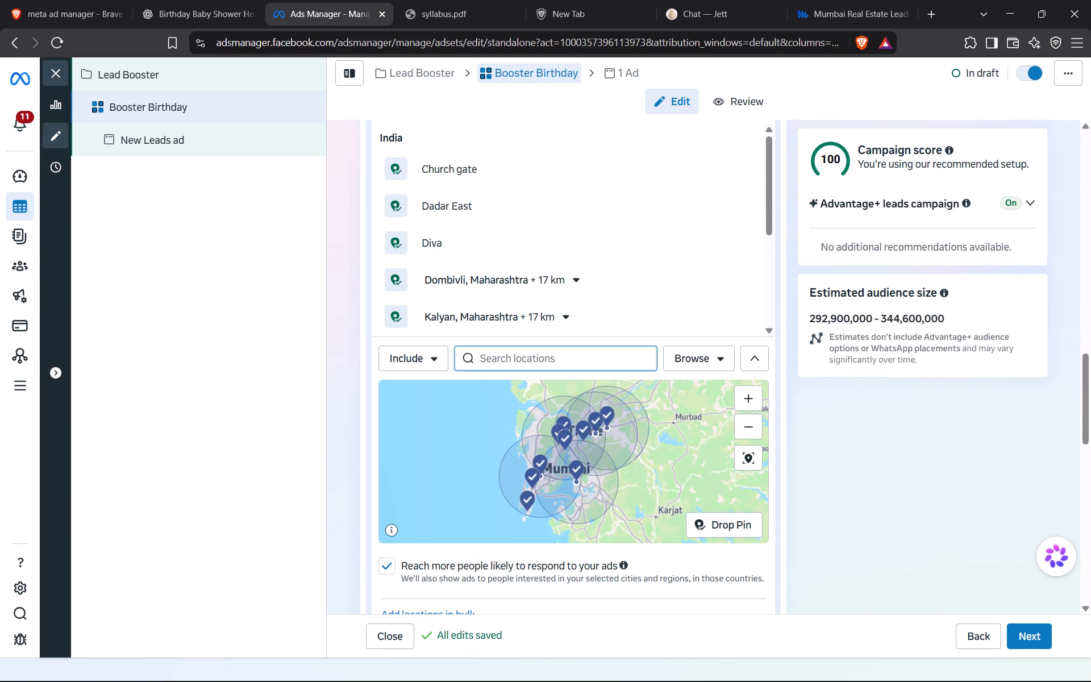
pyautogui.scroll(-1, 532, 235)
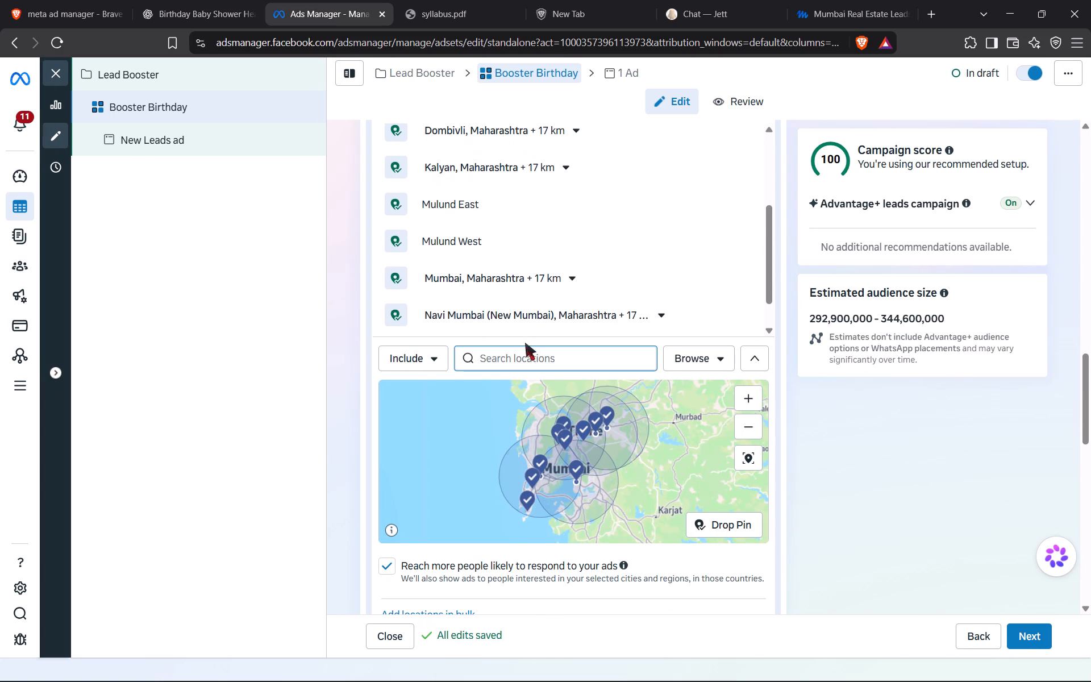
pyautogui.click(523, 361)
pyautogui.write('juhu')
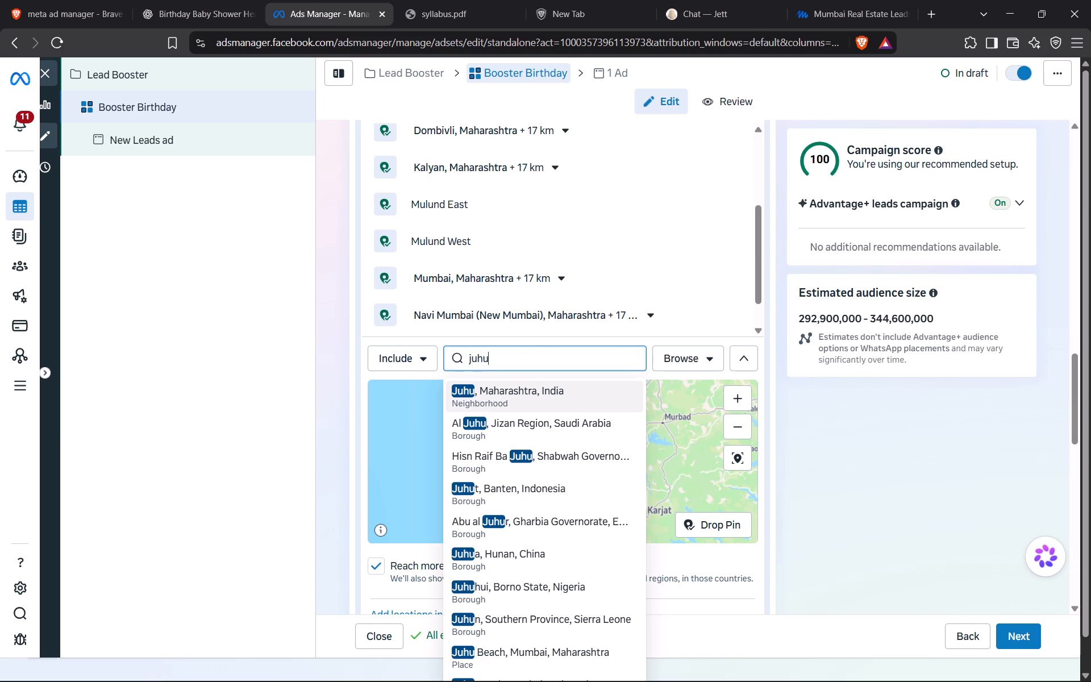
pyautogui.click(527, 394)
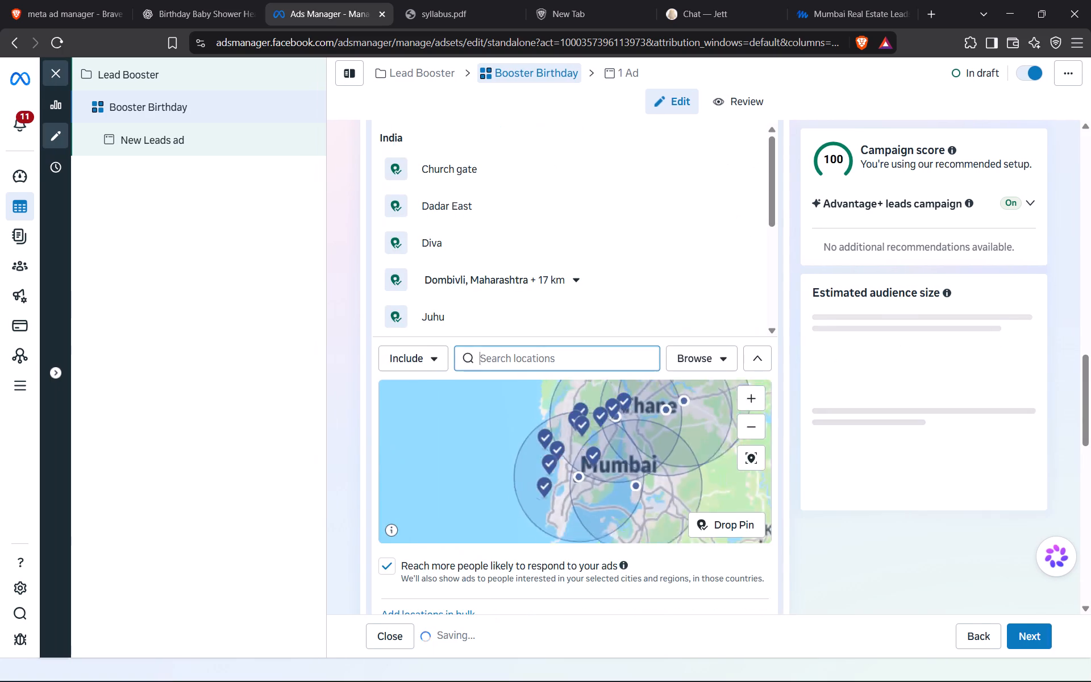
# Add Panvel, Maharashtra, to the included locations and reduce its radius to the minimum of 17 km.
pyautogui.click(532, 357)
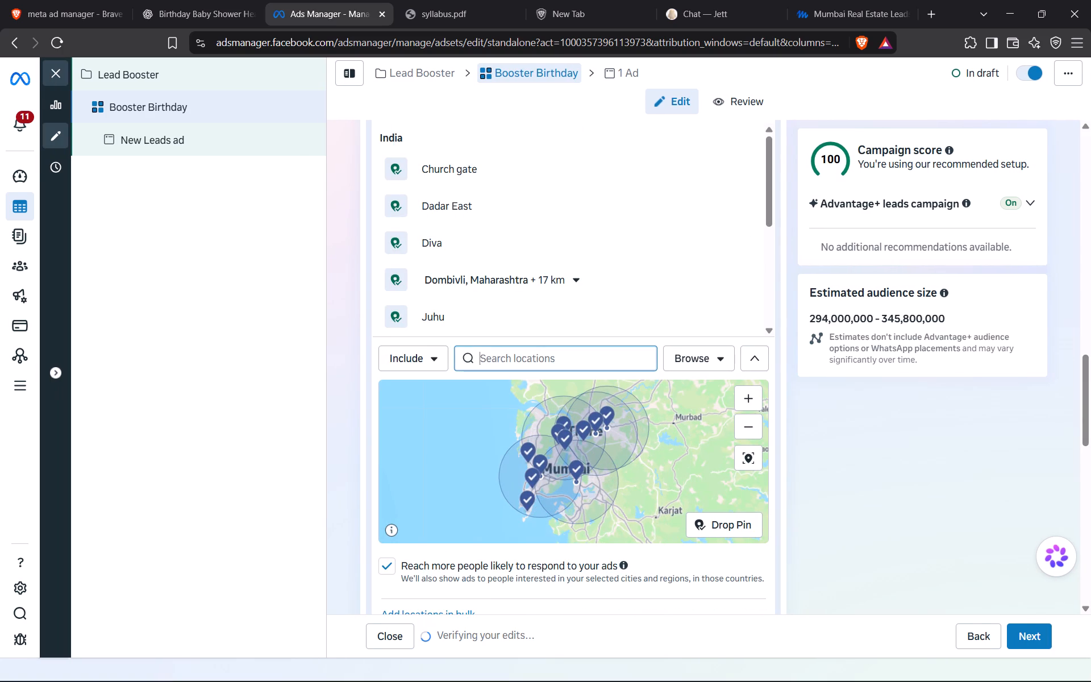
pyautogui.write('panvel')
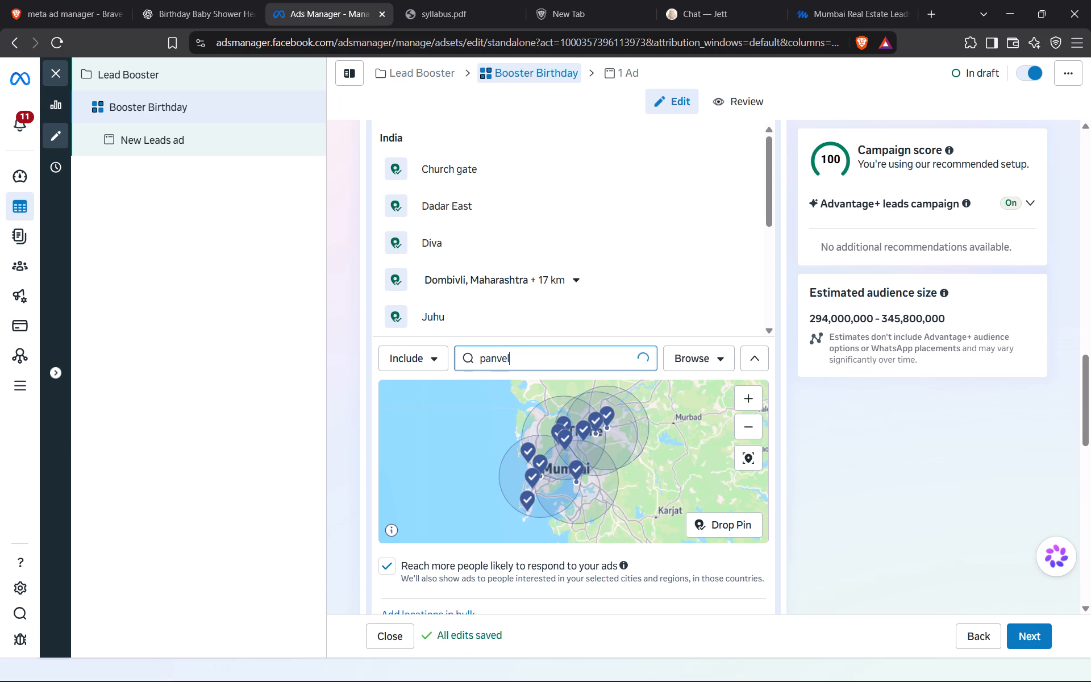
pyautogui.click(541, 406)
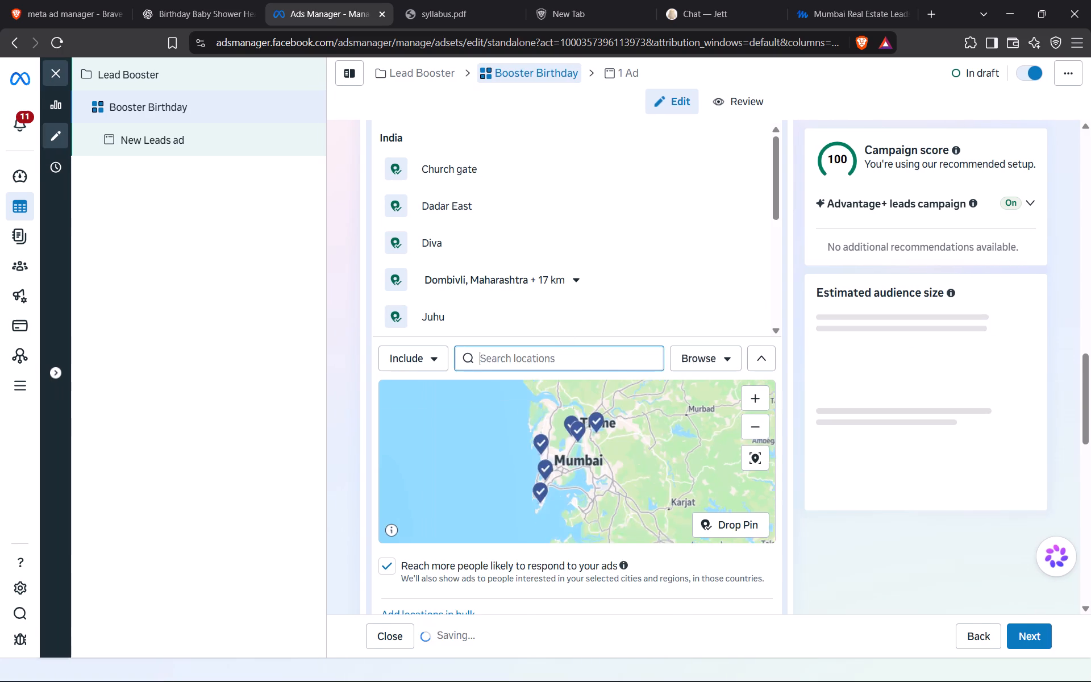
pyautogui.scroll(-2, 468, 304)
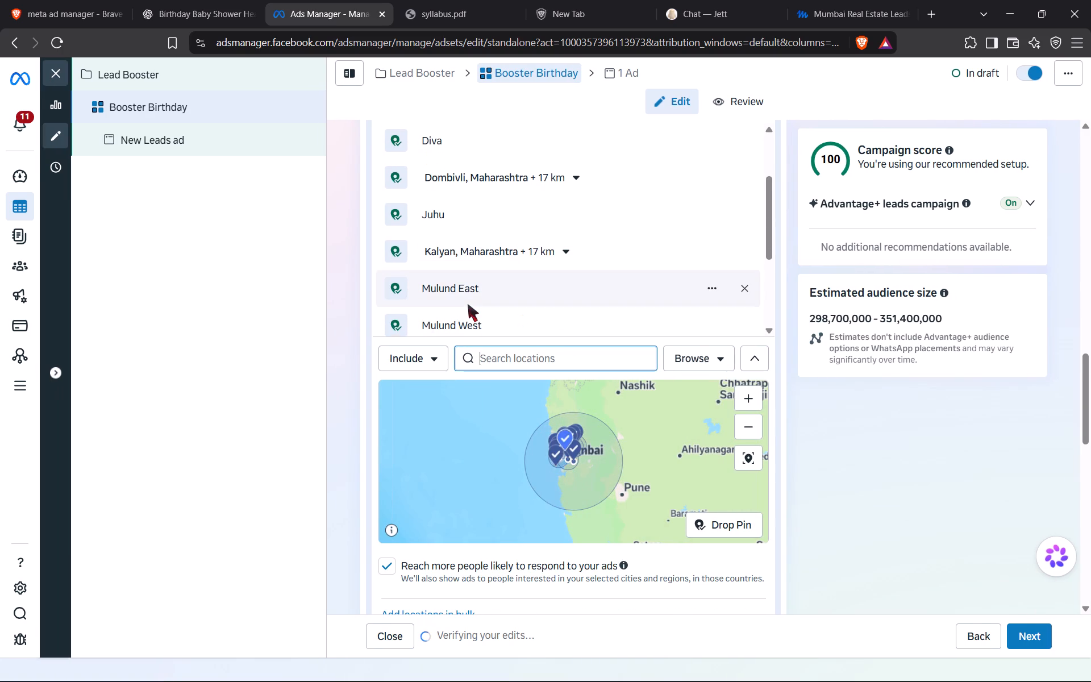
pyautogui.scroll(-2, 468, 304)
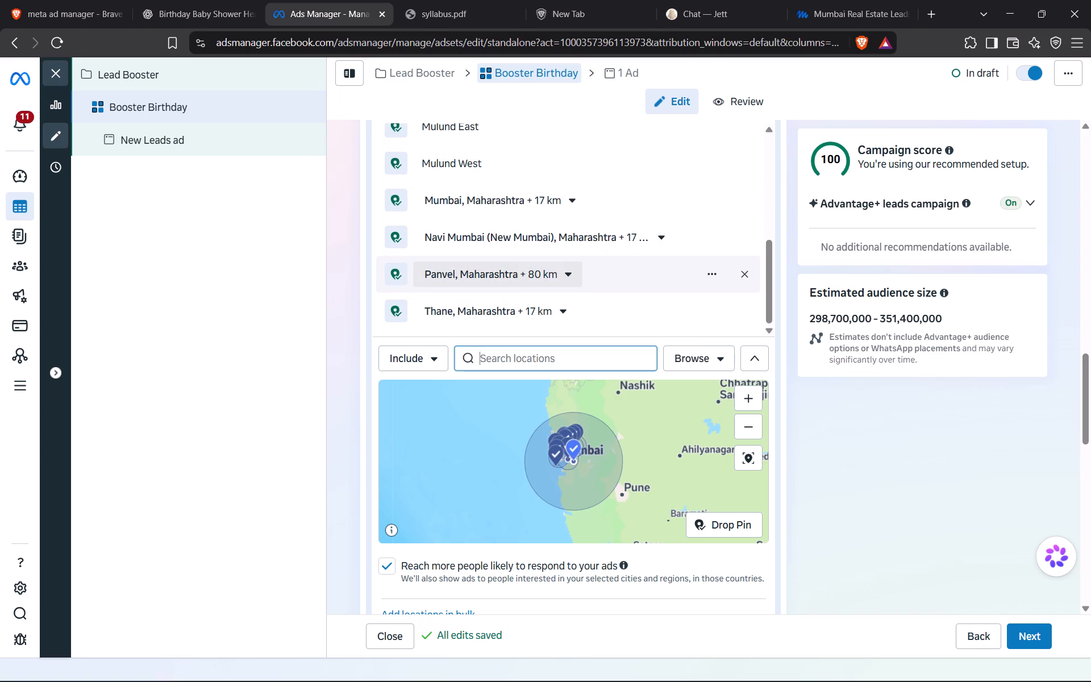
pyautogui.click(575, 276)
pyautogui.click(529, 367)
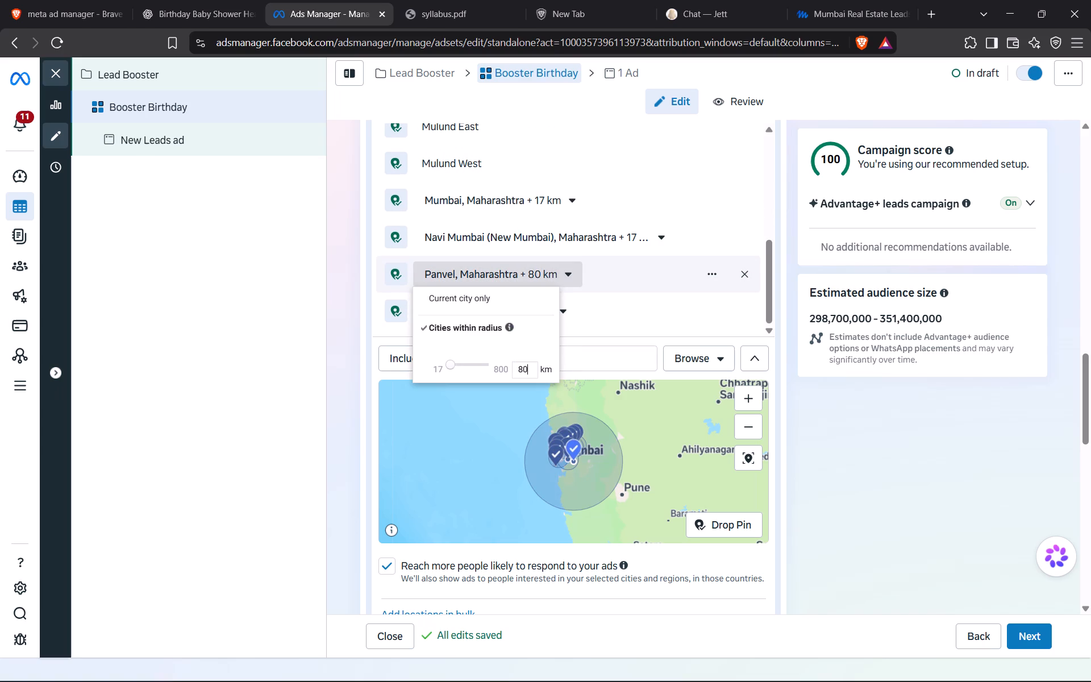
pyautogui.press('BackSpace')
pyautogui.press('BackSpace')
pyautogui.press('1')
pyautogui.press('0')
pyautogui.press('Return')
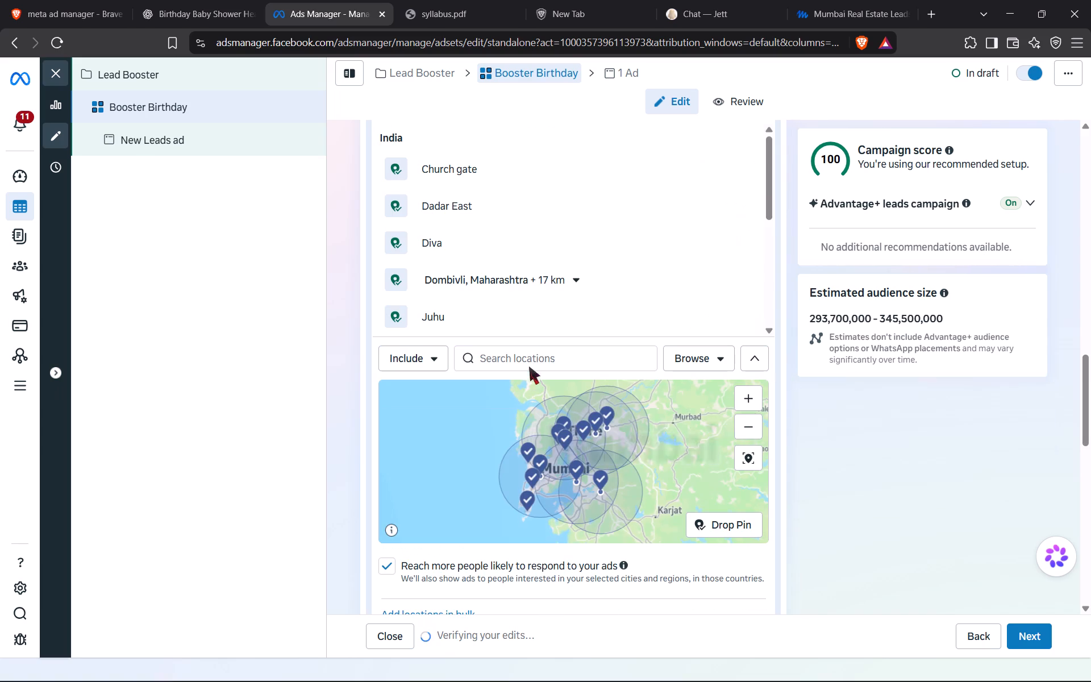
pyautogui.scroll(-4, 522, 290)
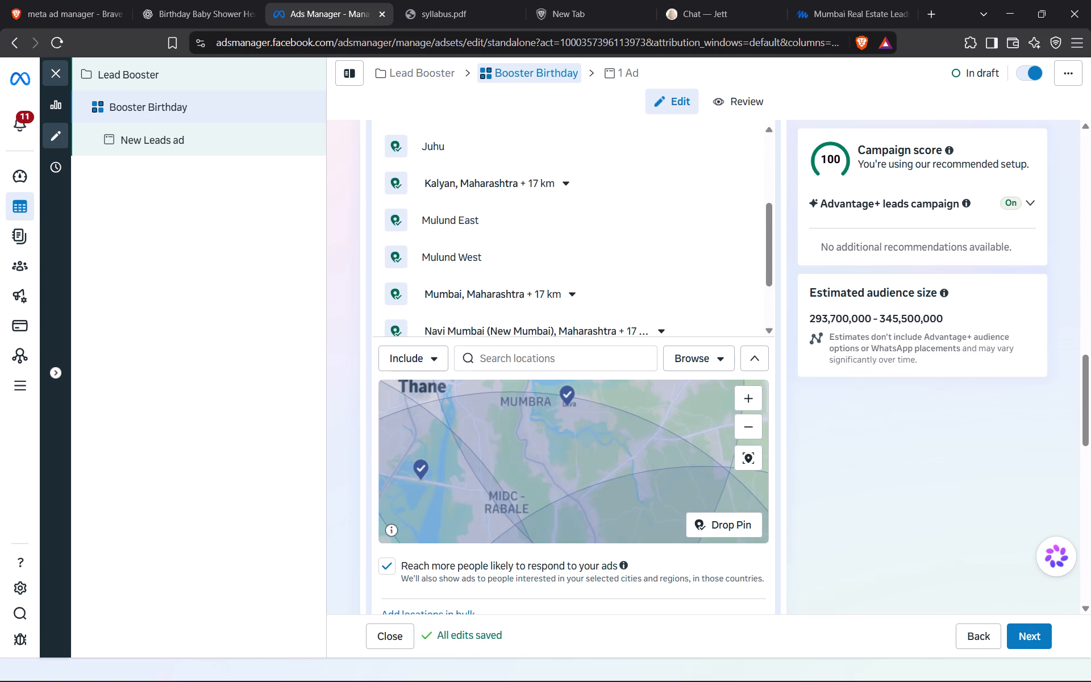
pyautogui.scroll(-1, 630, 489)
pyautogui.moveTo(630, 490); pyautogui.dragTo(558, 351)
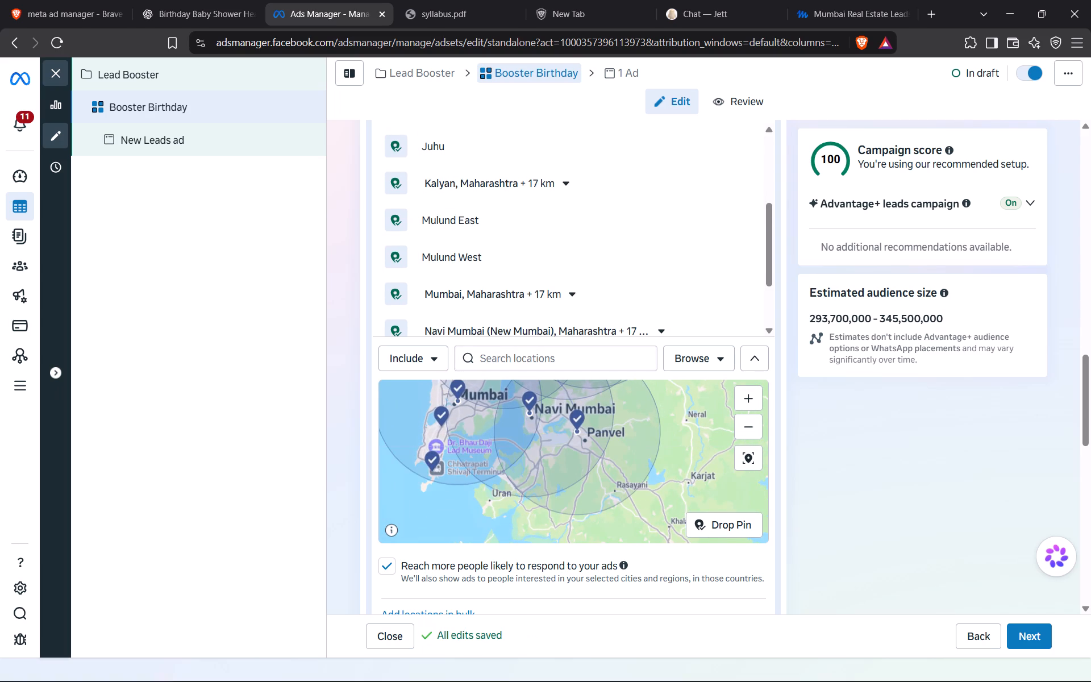
# Limit the Panvel, Maharashtra, included location to the current city only, without a surrounding radius.
pyautogui.scroll(-1, 590, 266)
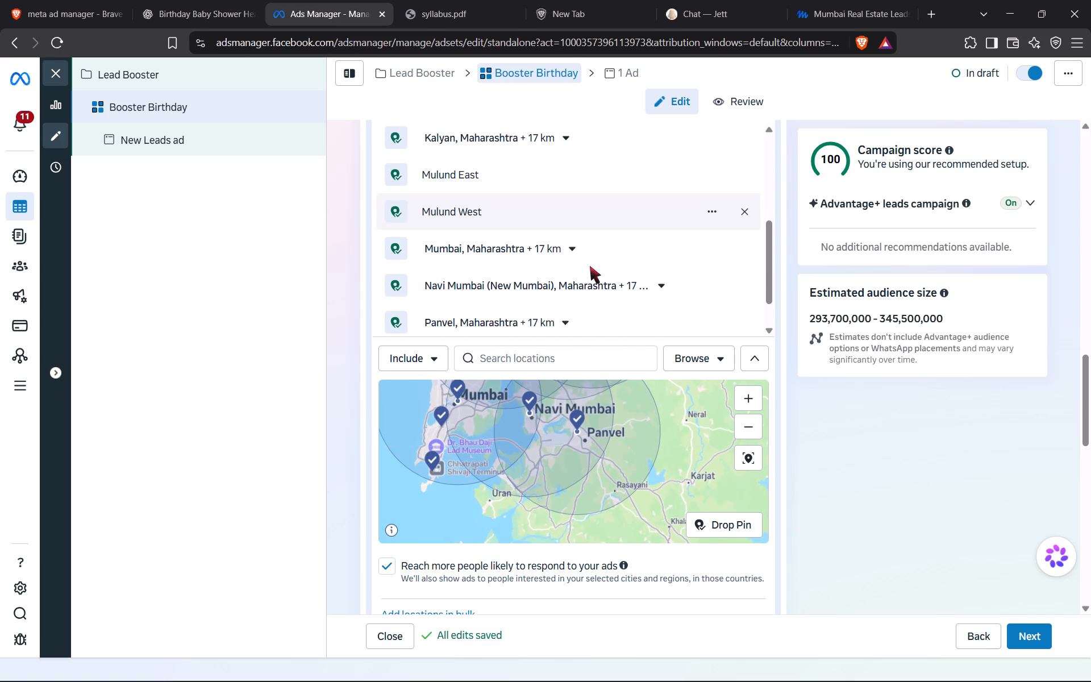
pyautogui.scroll(-1, 590, 266)
pyautogui.click(564, 315)
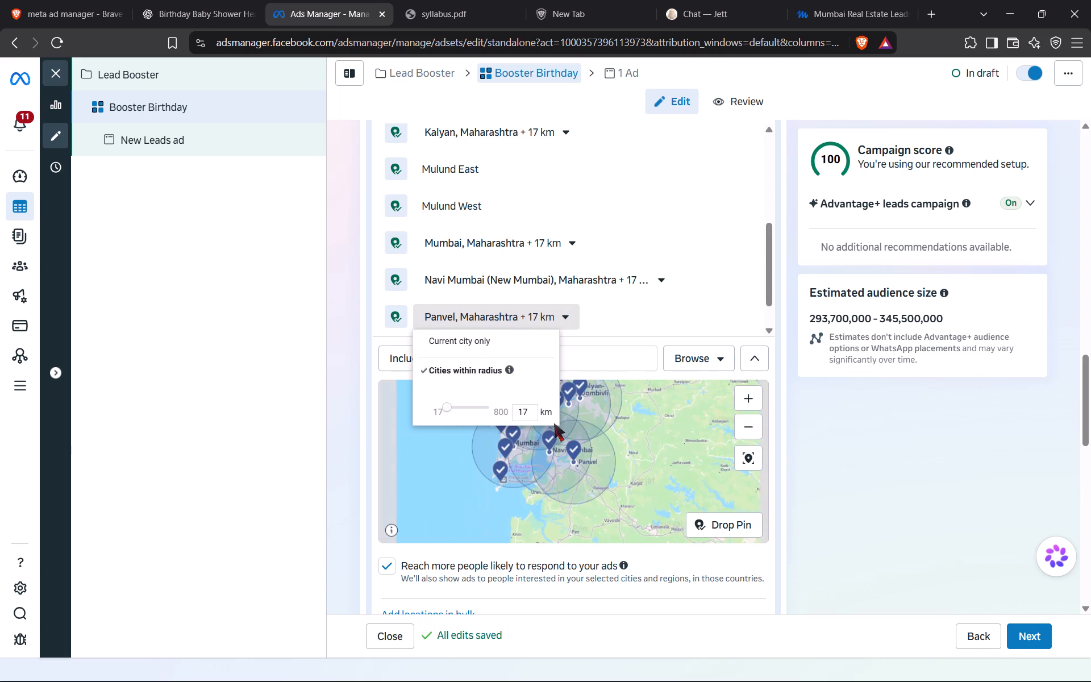
pyautogui.moveTo(530, 409); pyautogui.dragTo(518, 392)
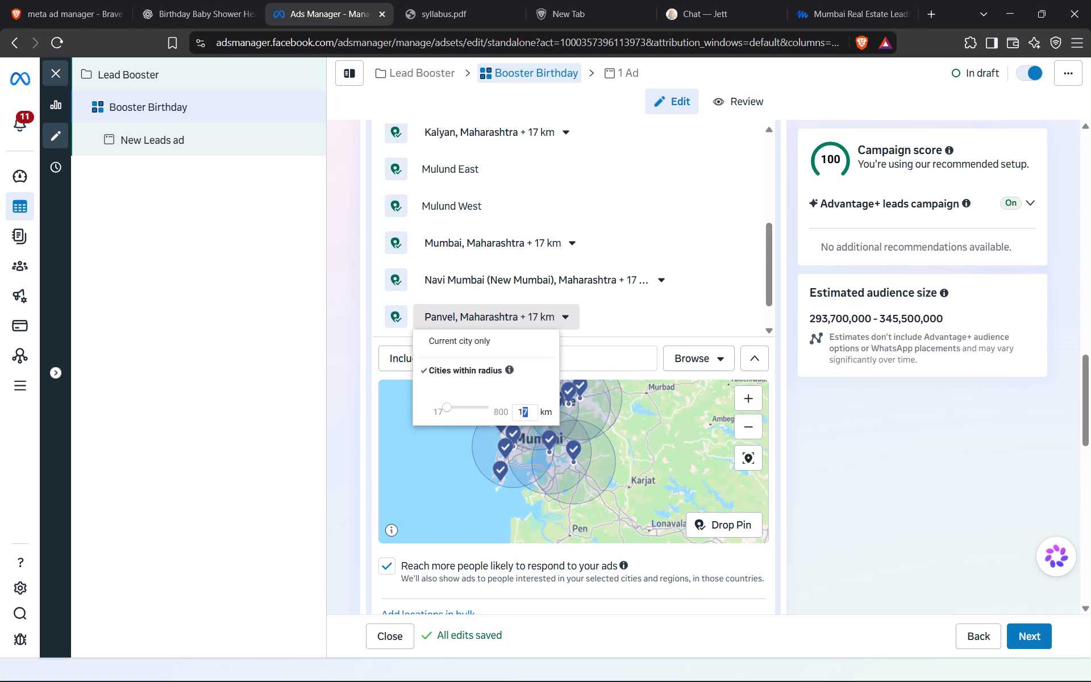
pyautogui.moveTo(518, 392); pyautogui.dragTo(477, 343)
pyautogui.click(477, 343)
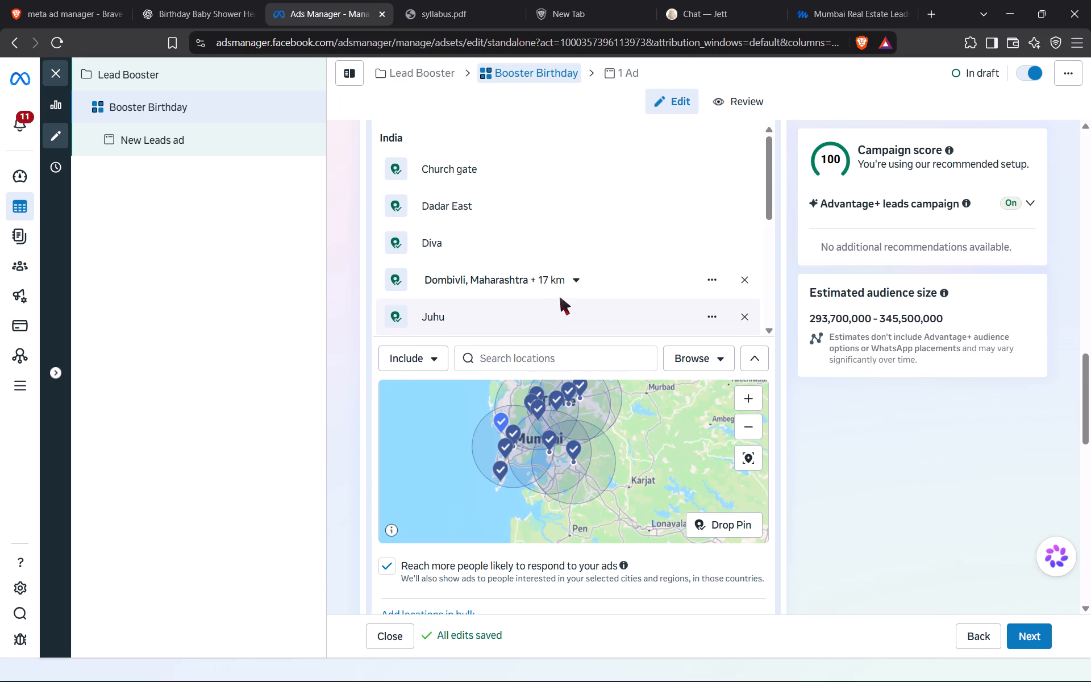
pyautogui.scroll(-5, 560, 297)
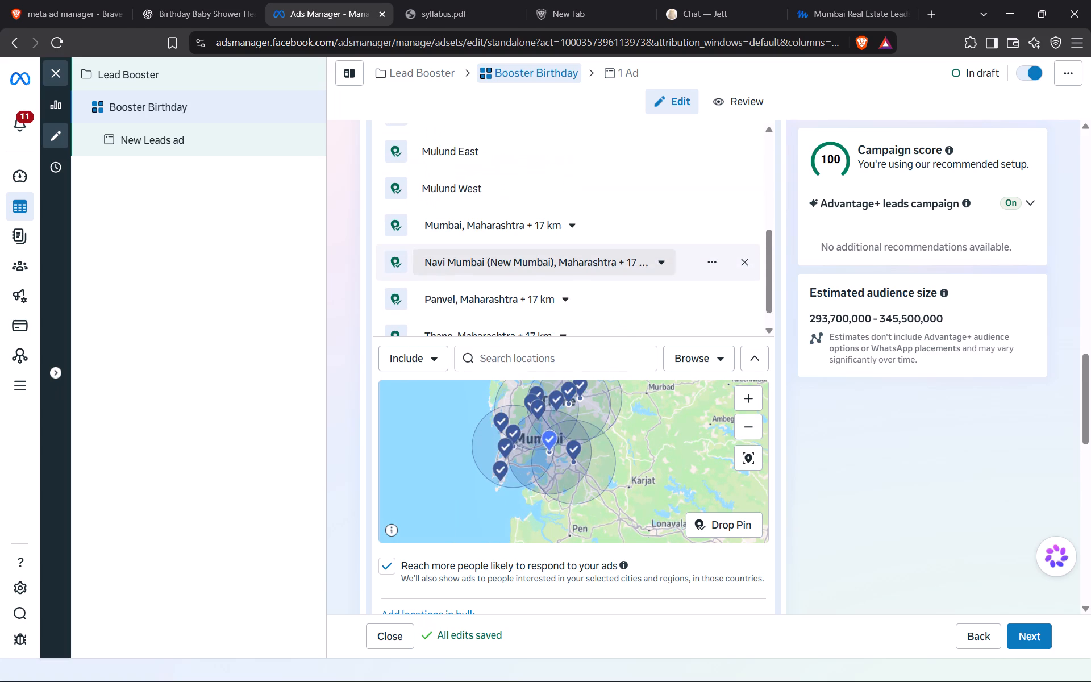
pyautogui.scroll(-1, 560, 297)
pyautogui.moveTo(565, 260); pyautogui.dragTo(565, 274)
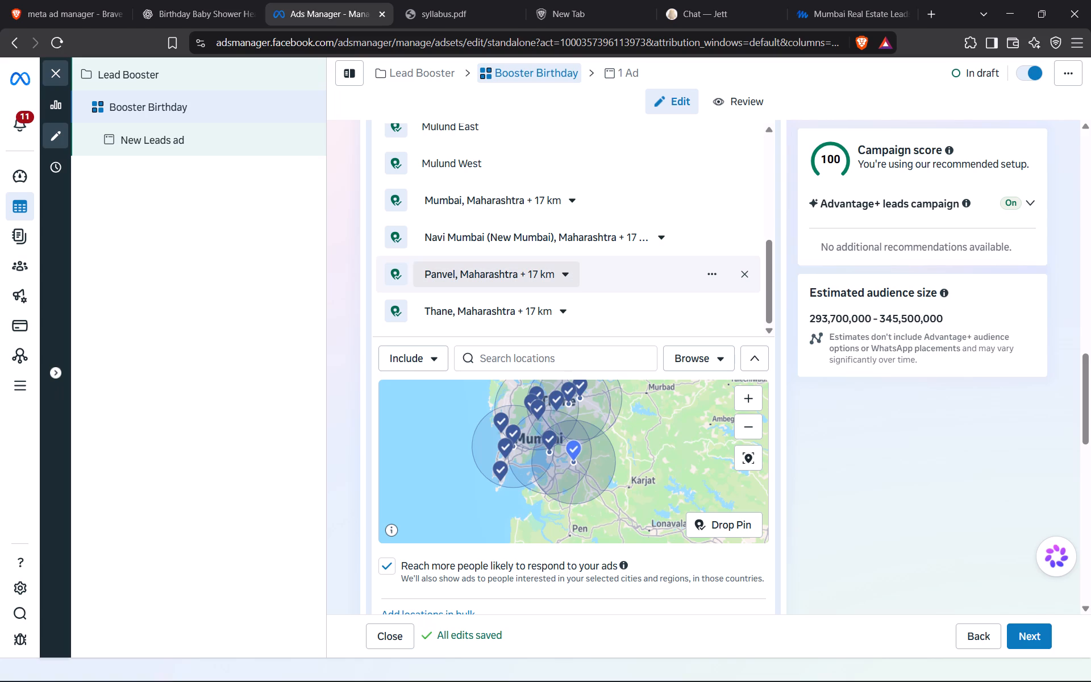
pyautogui.click(565, 274)
pyautogui.click(498, 297)
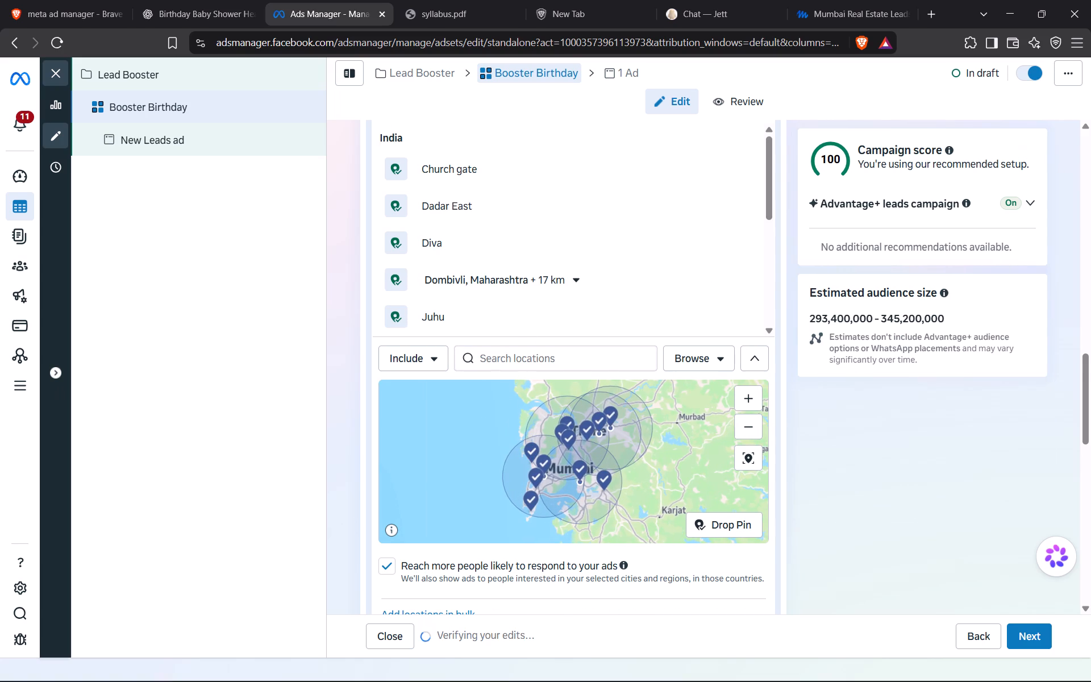
# Add the Andheri East and Andheri West neighbourhoods in Maharashtra to the included audience locations.
pyautogui.click(506, 357)
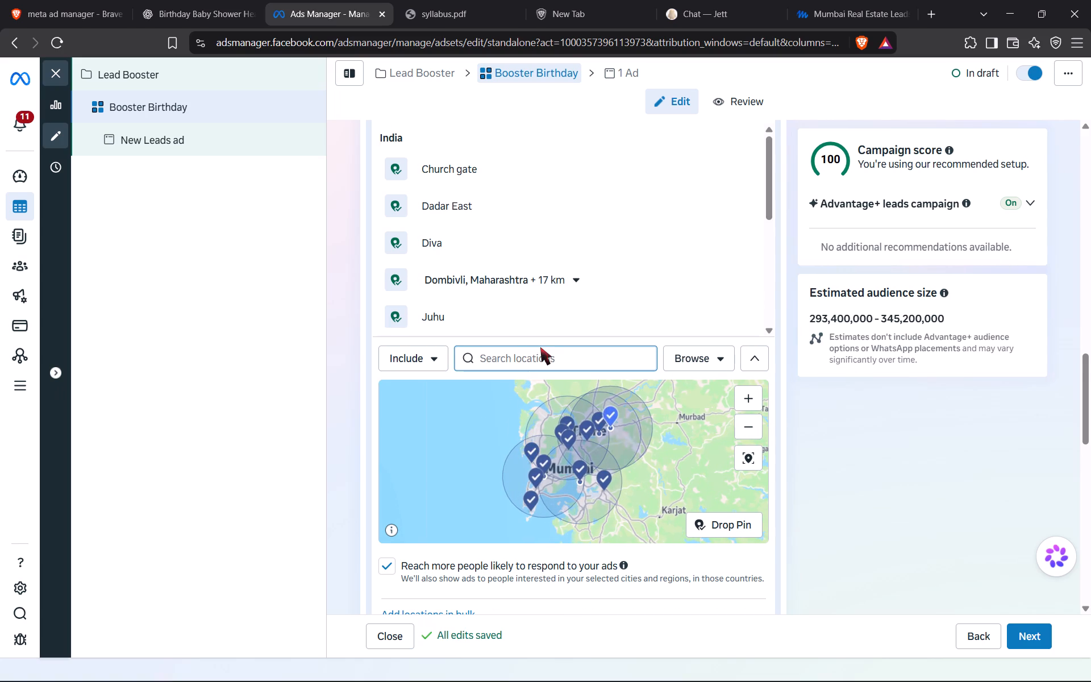
pyautogui.click(540, 353)
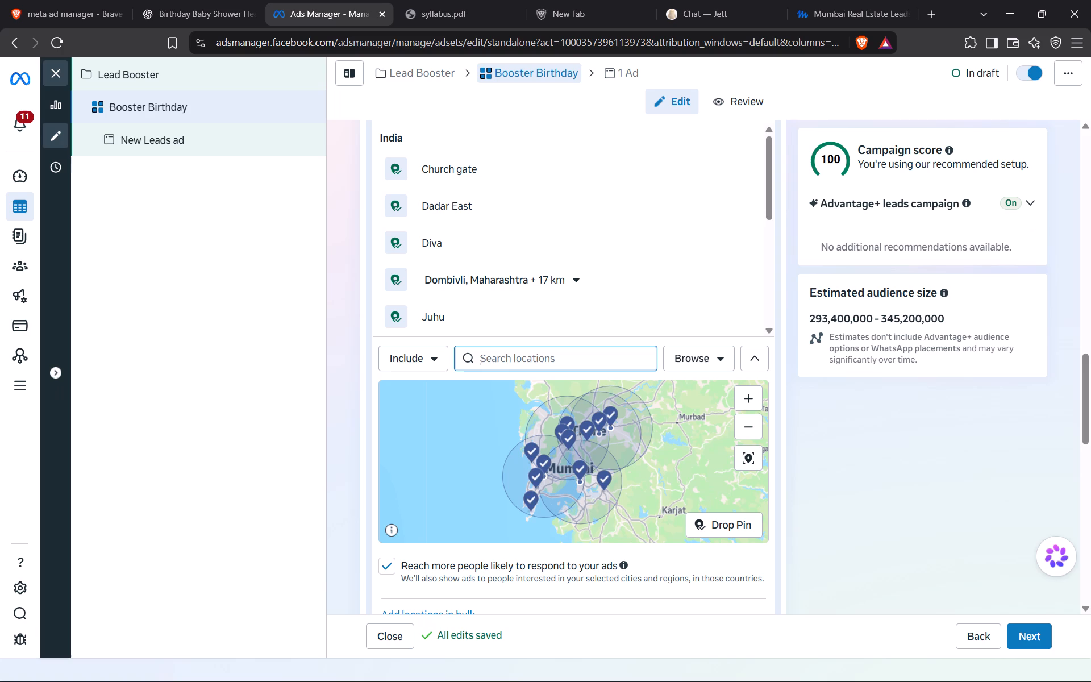
pyautogui.write('andheri')
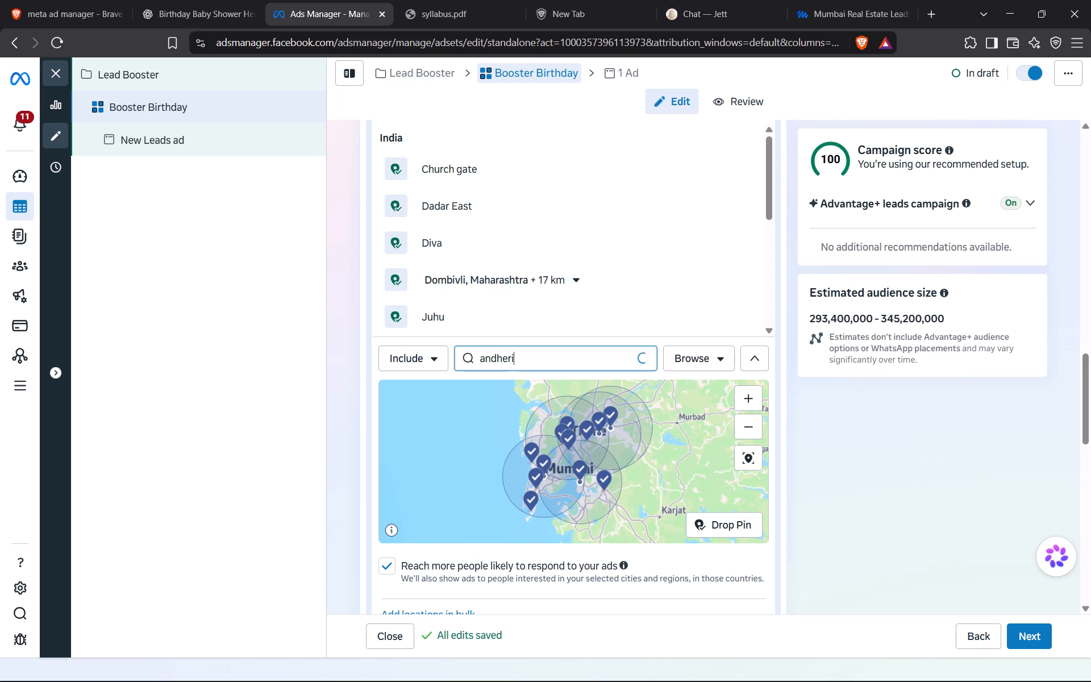
pyautogui.click(501, 397)
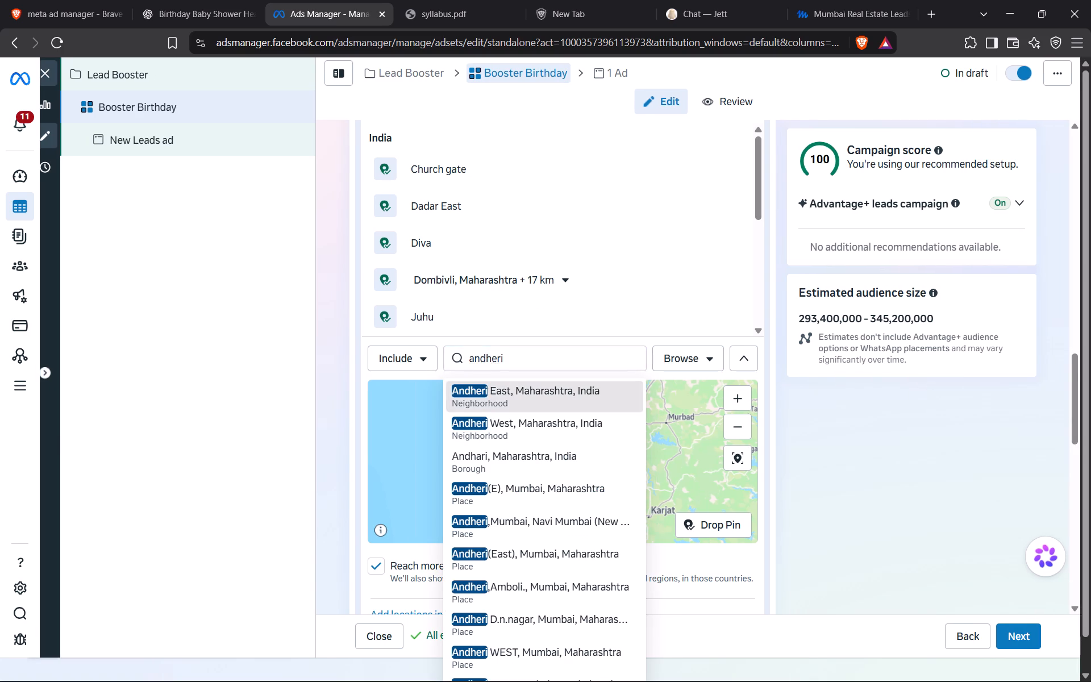
pyautogui.click(515, 361)
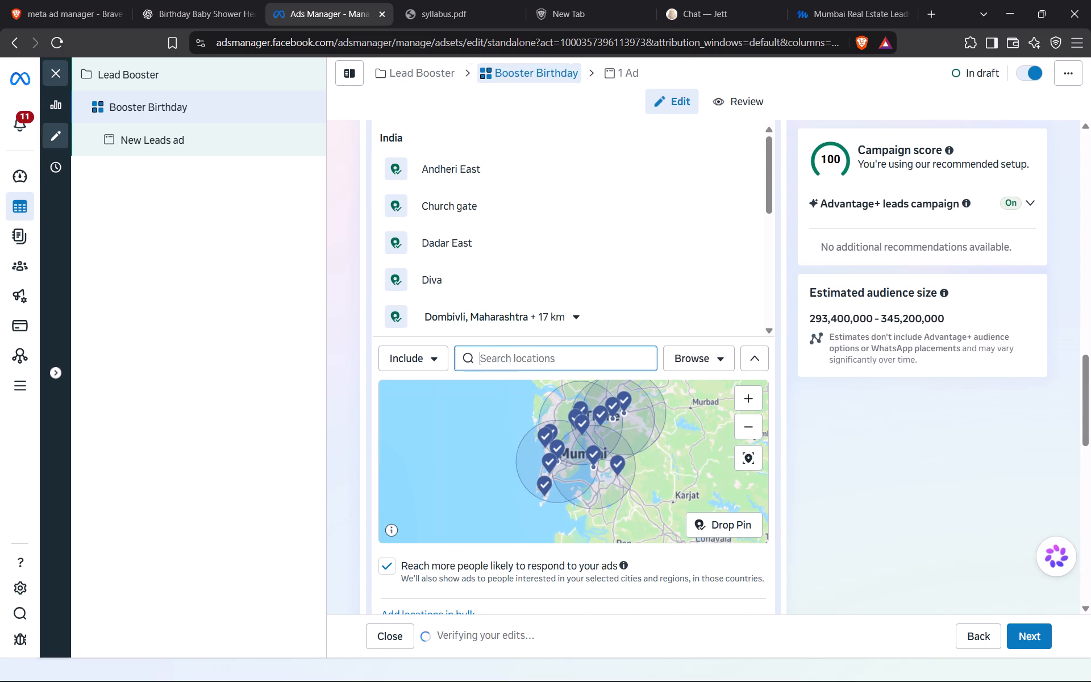
pyautogui.write('andheri')
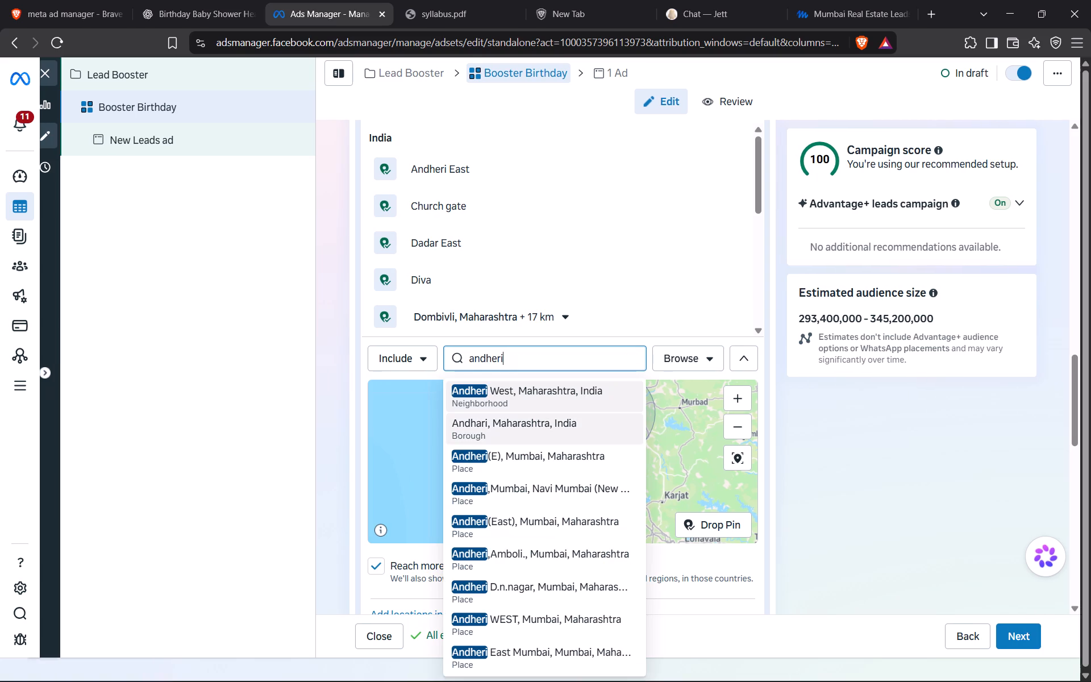
pyautogui.click(523, 401)
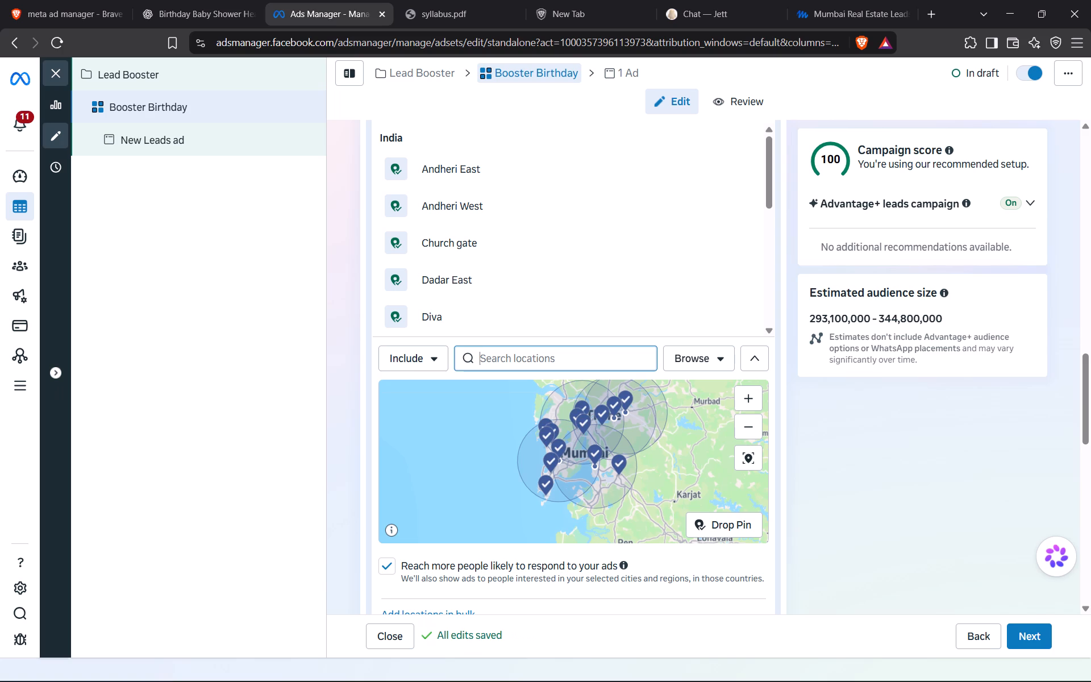
# Switch location targeting to Exclude and exclude the states of Madhya Pradesh and Uttar Pradesh, India.
pyautogui.scroll(-2, 605, 370)
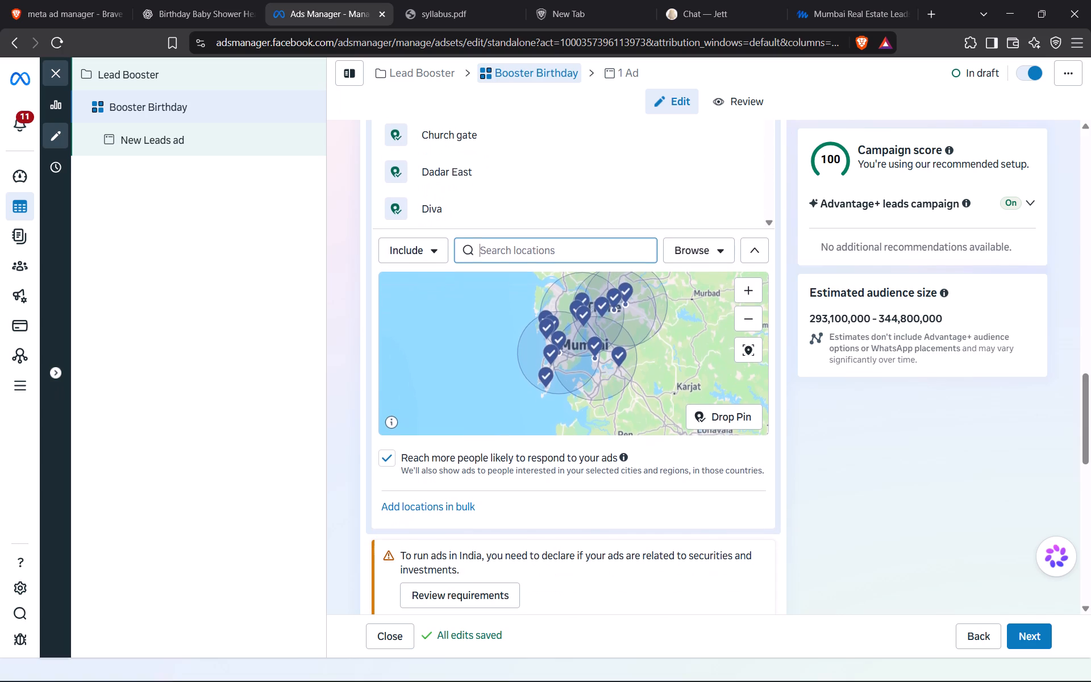
pyautogui.scroll(-2, 605, 370)
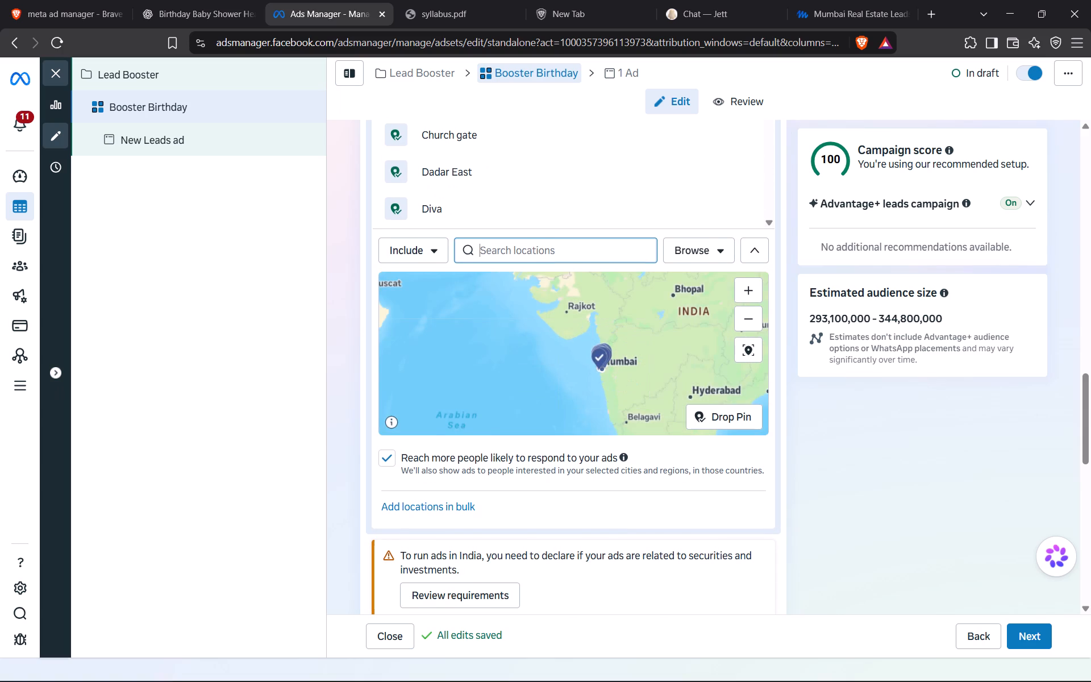
pyautogui.scroll(-2, 642, 479)
pyautogui.scroll(1, 642, 479)
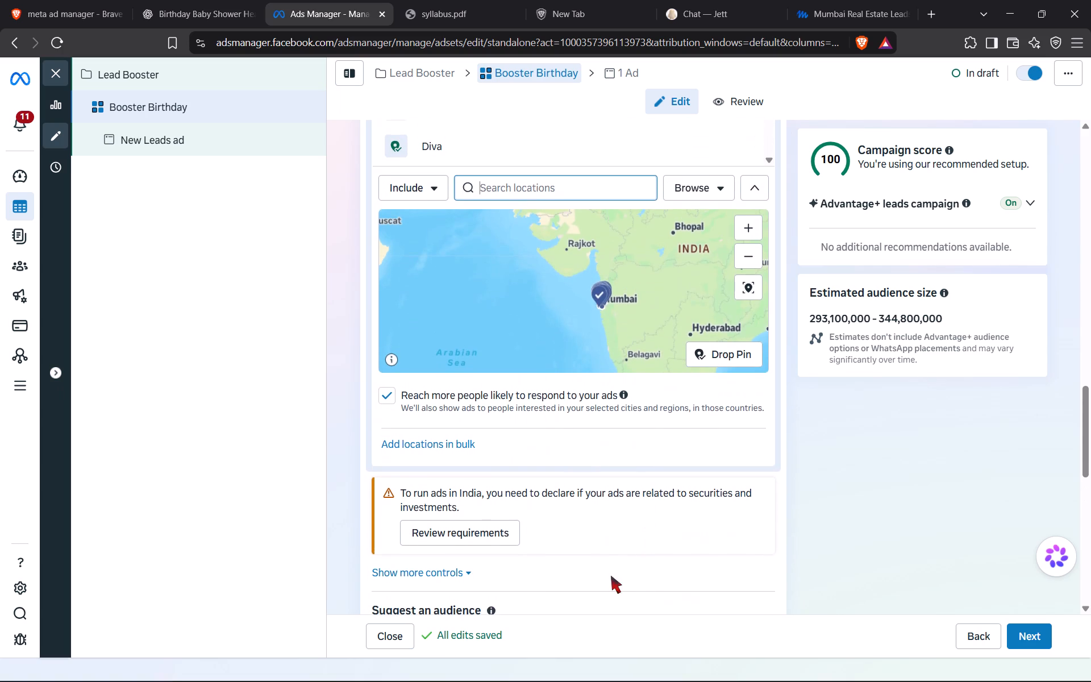
pyautogui.scroll(2, 597, 510)
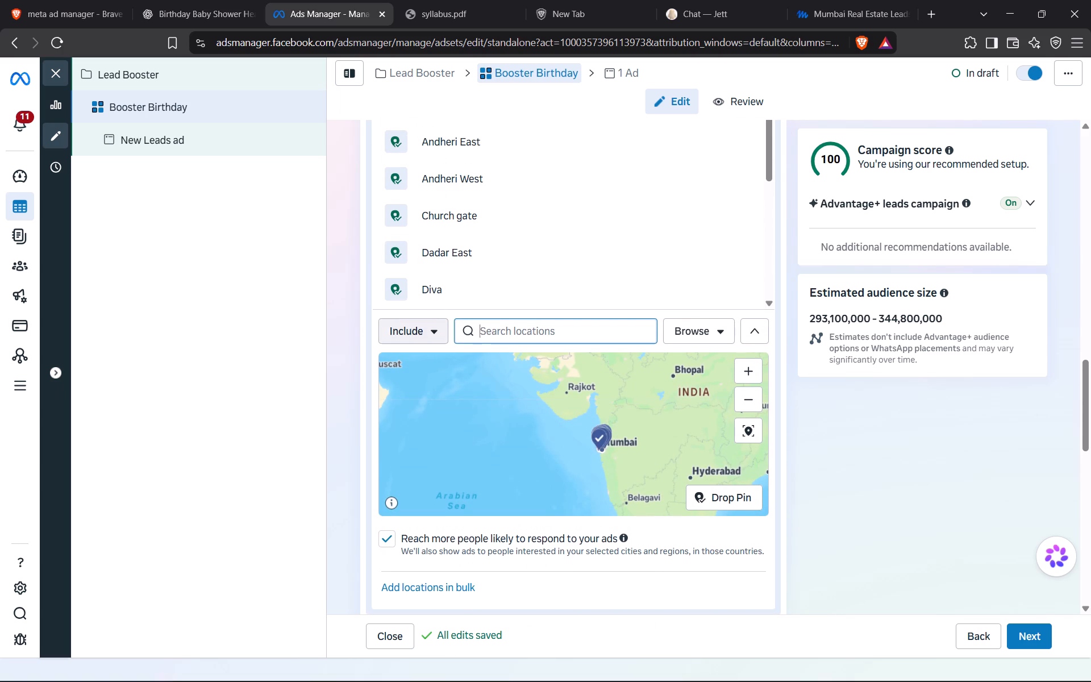
pyautogui.click(424, 331)
pyautogui.click(423, 387)
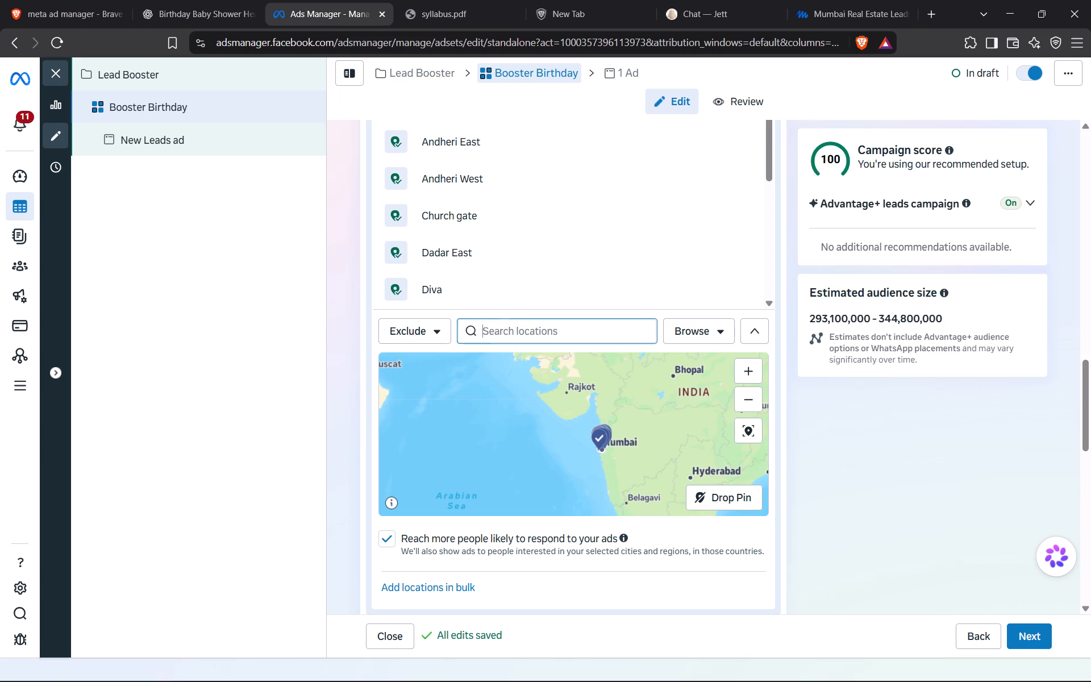
pyautogui.click(517, 329)
pyautogui.write('Madhya')
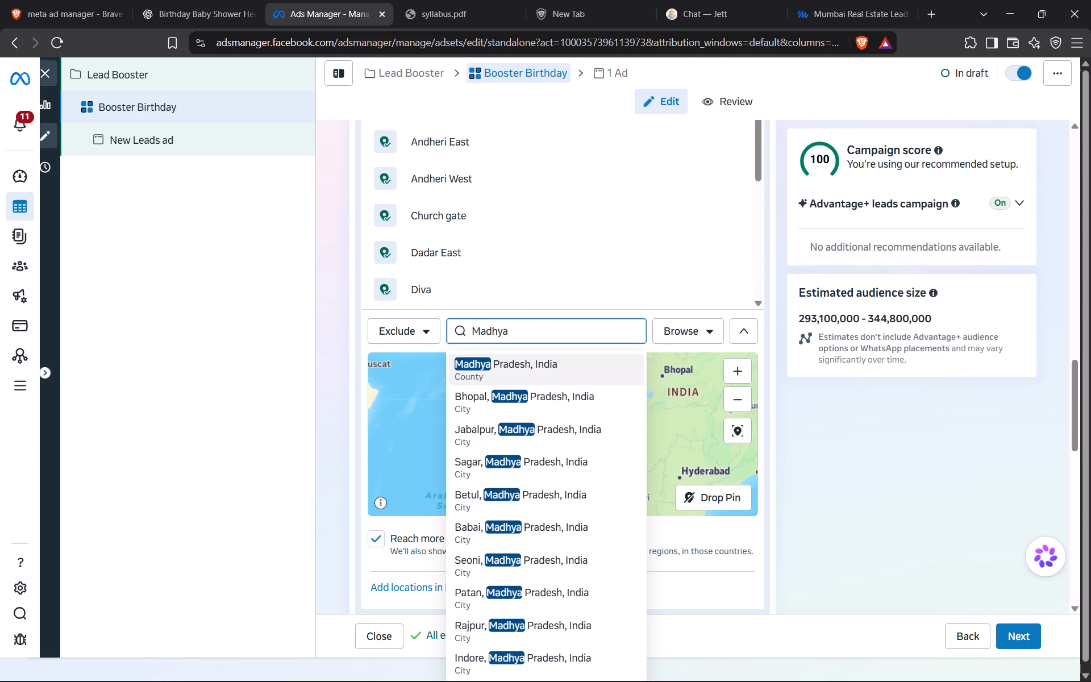
pyautogui.click(515, 364)
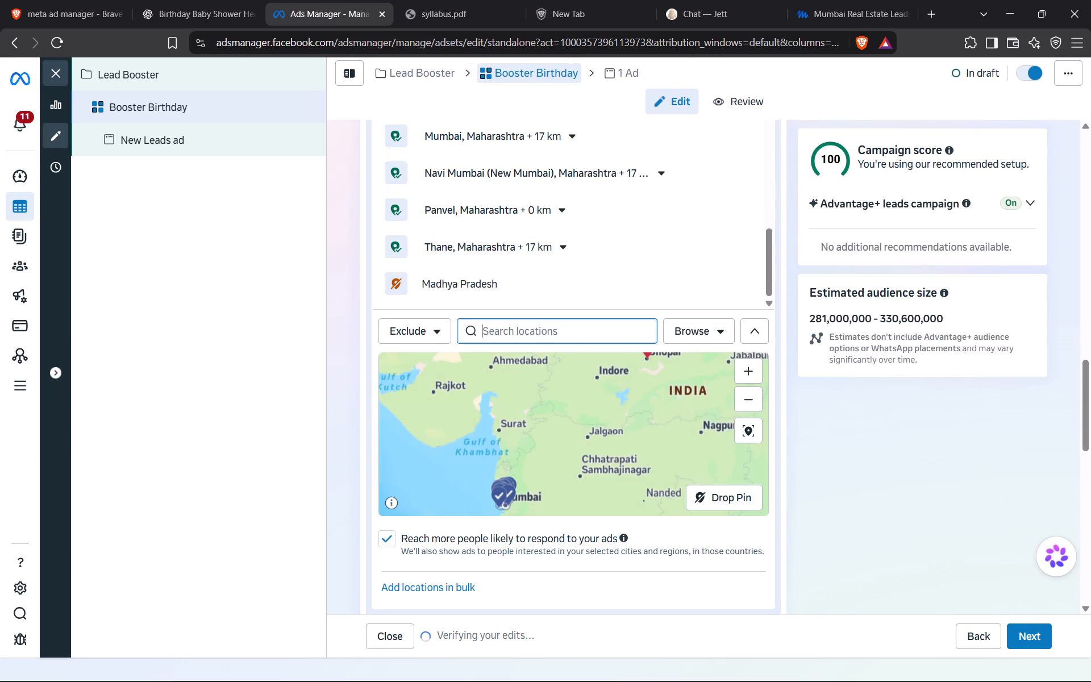
pyautogui.click(527, 331)
pyautogui.write('uttar')
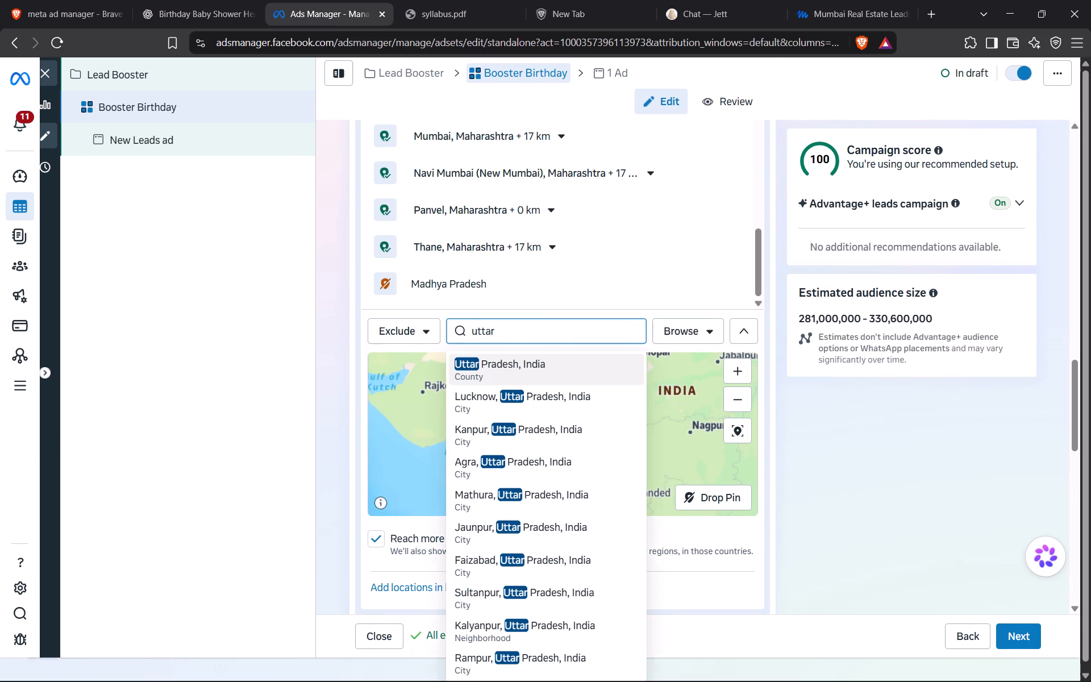
pyautogui.click(576, 359)
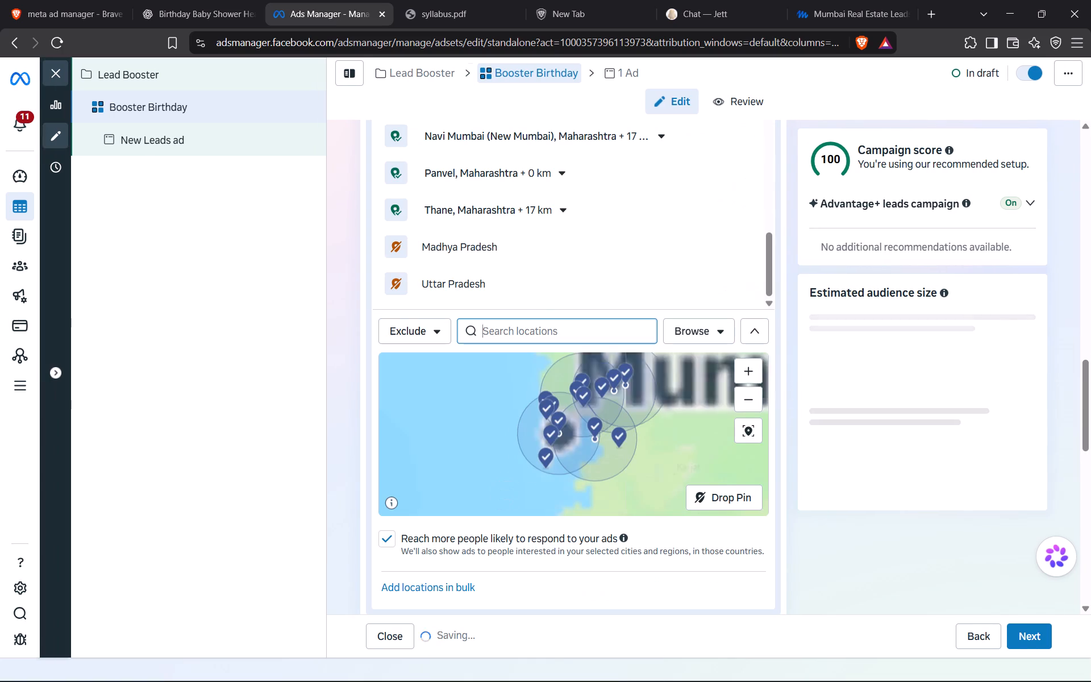
# Add Delhi and Haryana, India, as whole regions to the excluded audience locations.
pyautogui.write('delhi')
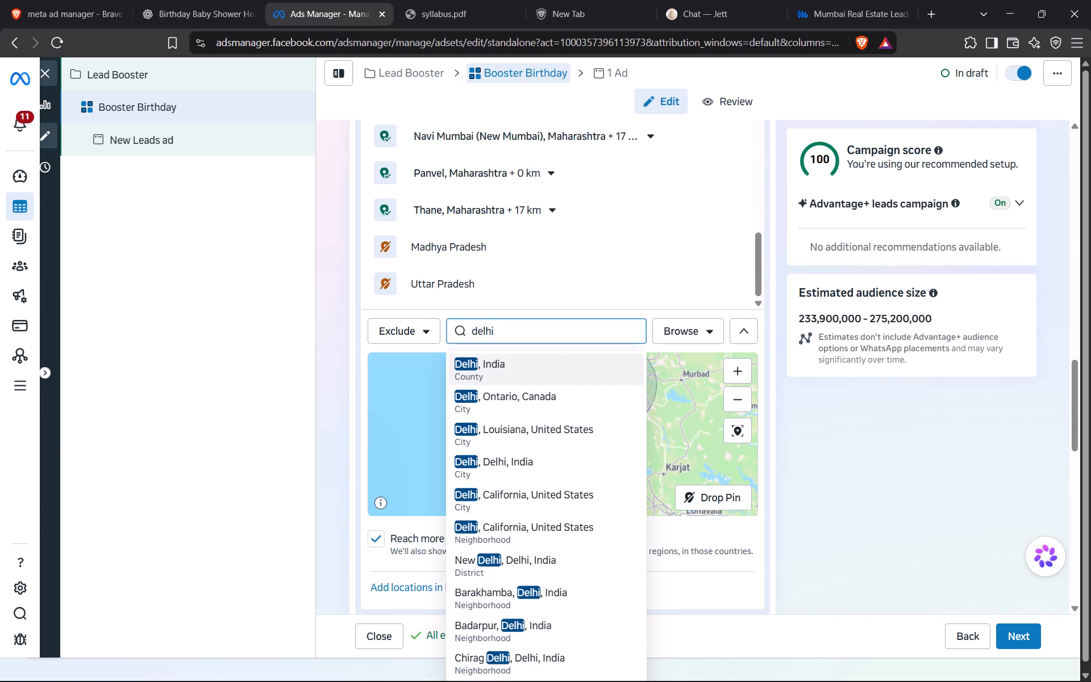
pyautogui.click(548, 362)
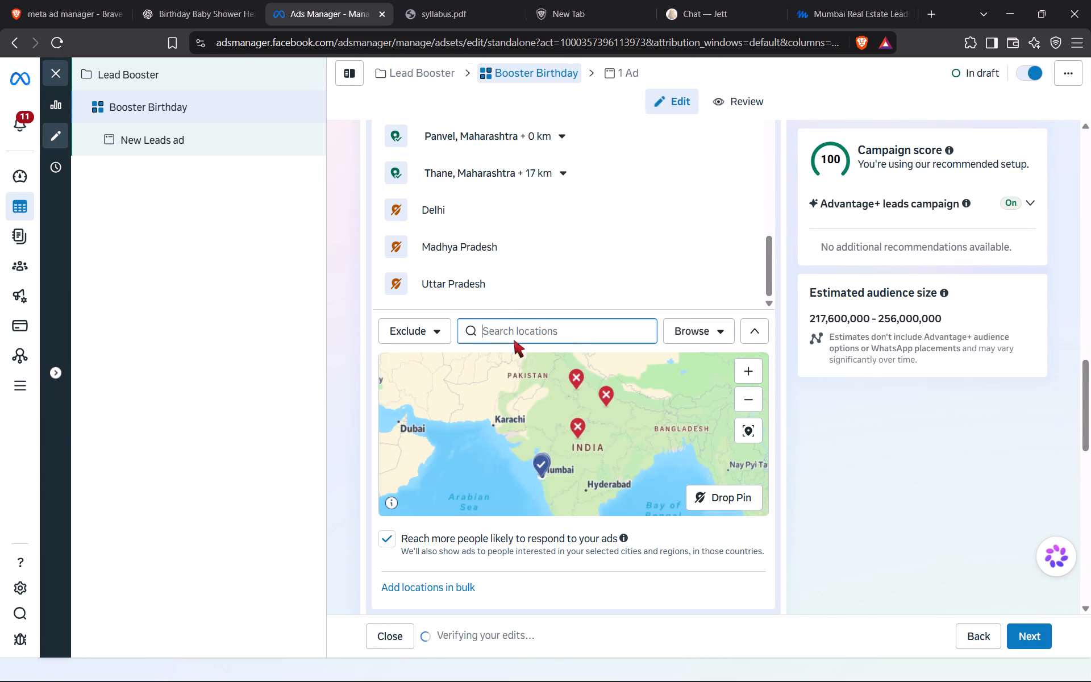
pyautogui.click(520, 335)
pyautogui.write('haryana')
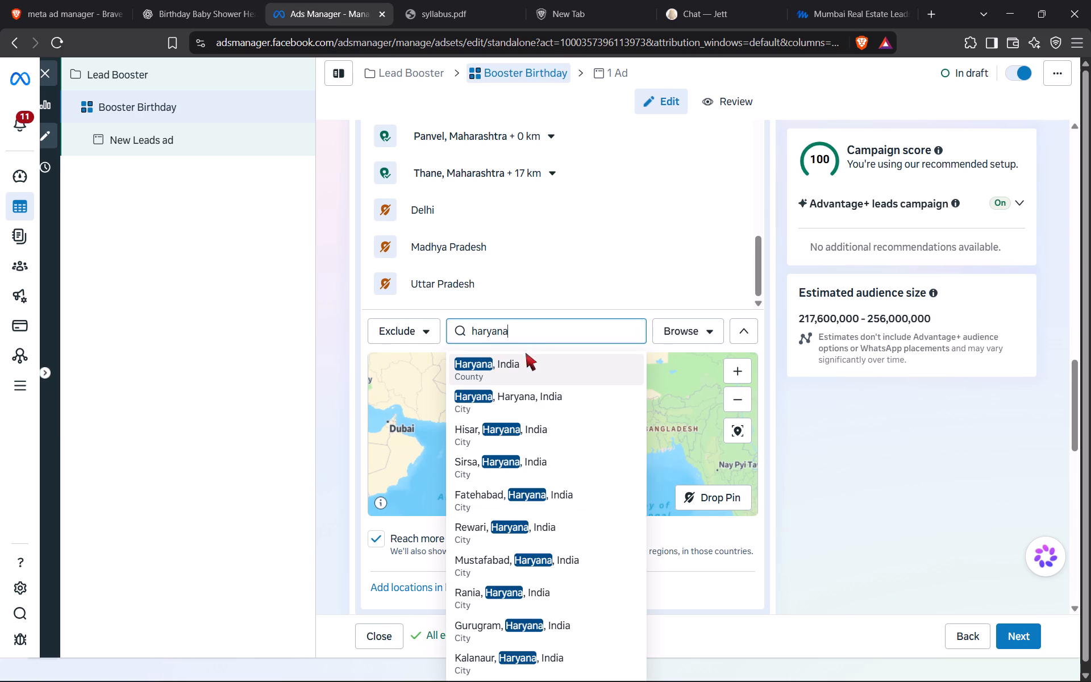
pyautogui.click(523, 361)
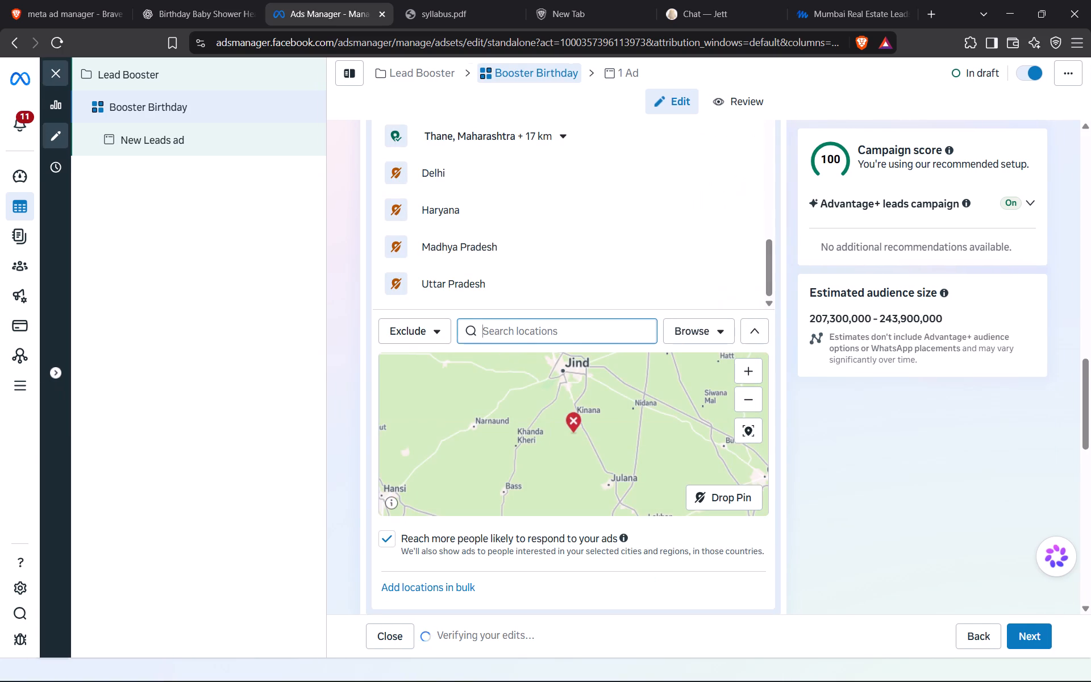
# Start a search for a further location to exclude from the audience.
pyautogui.click(507, 336)
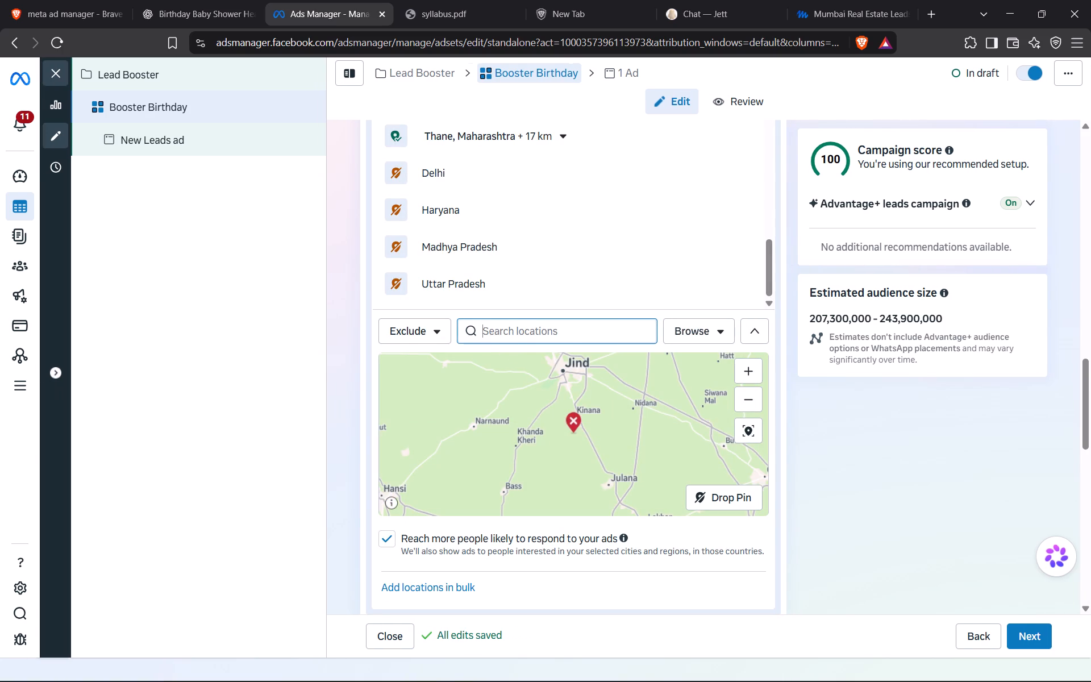
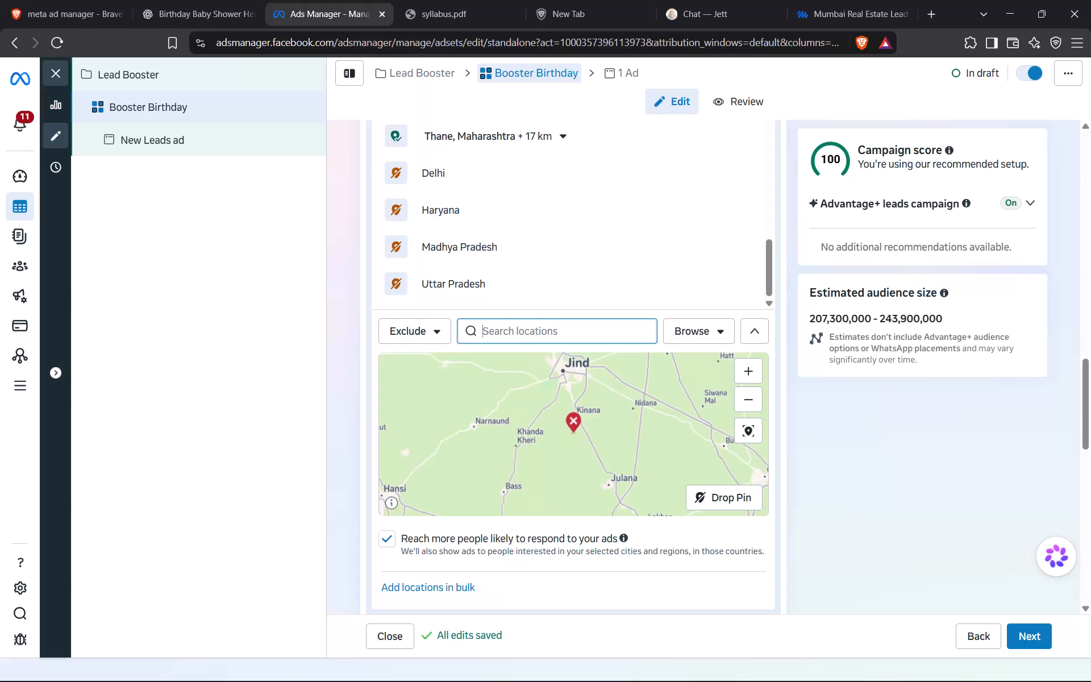
# Add Bihar and the Punjab region, India, to the excluded audience locations.
pyautogui.click(526, 335)
pyautogui.write('Bihar')
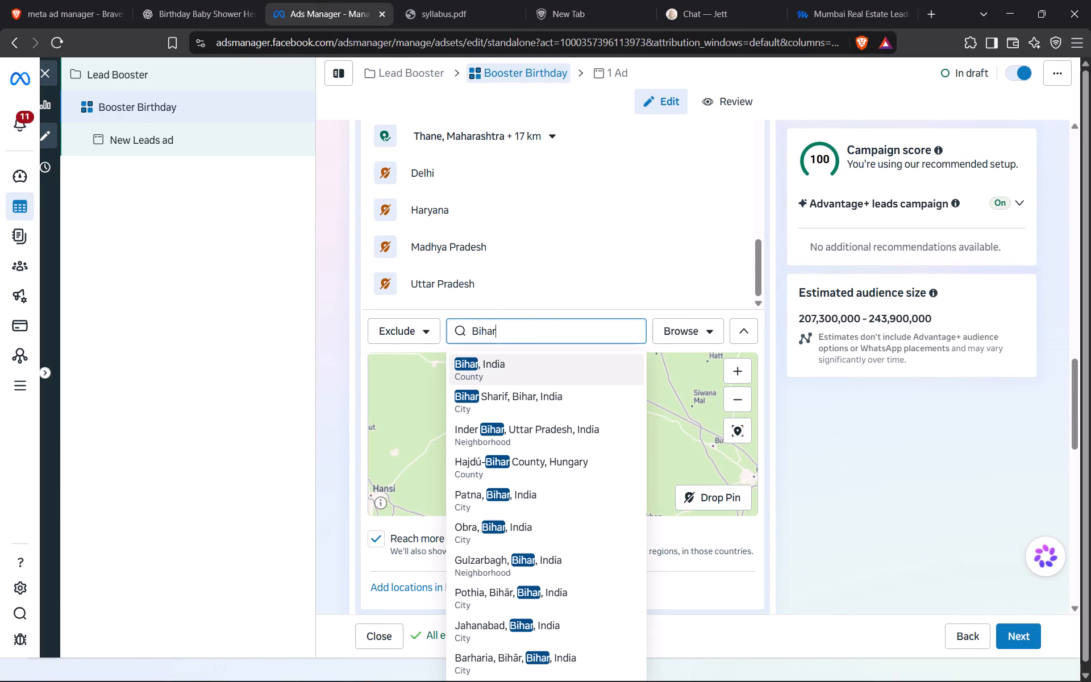
pyautogui.click(552, 365)
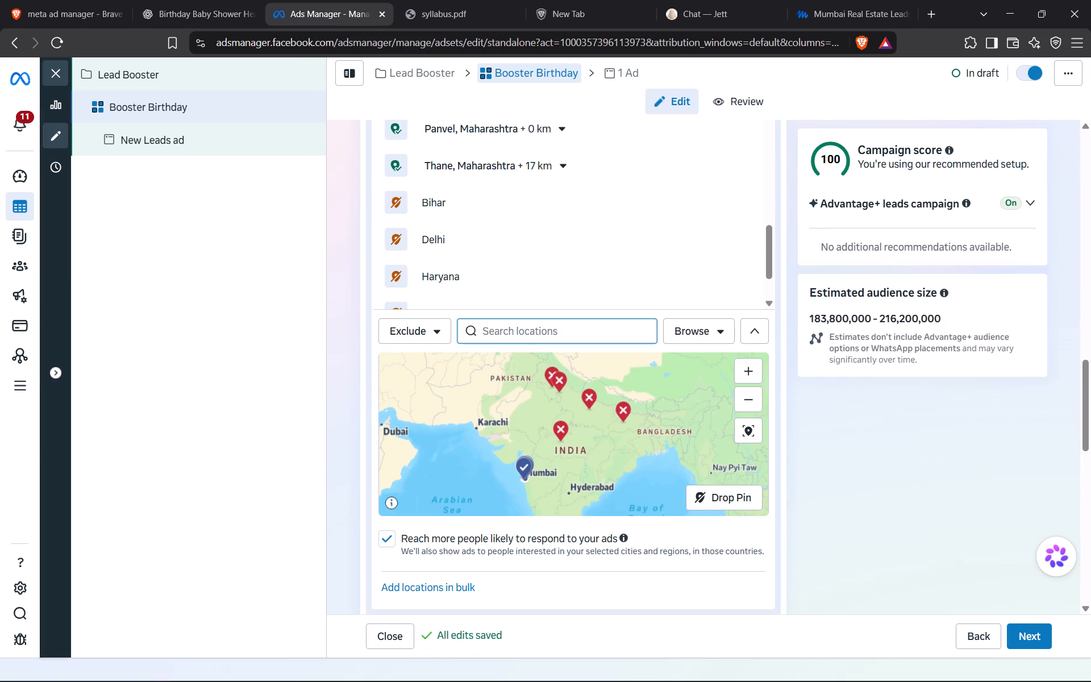
pyautogui.scroll(-3, 543, 243)
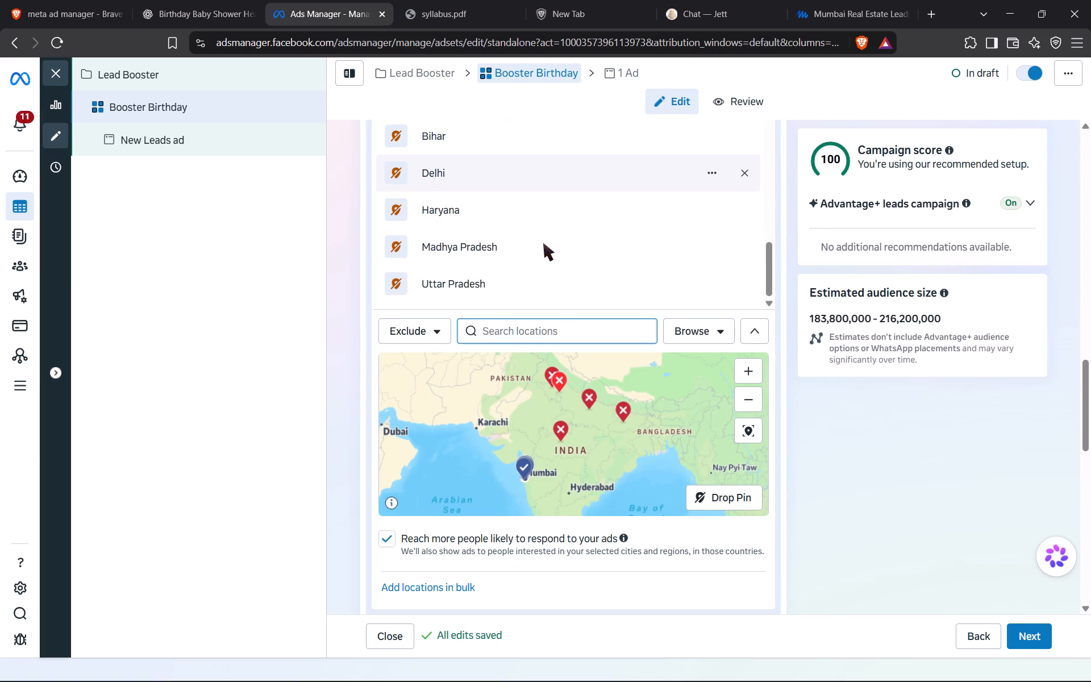
pyautogui.scroll(-1, 543, 243)
pyautogui.click(544, 332)
pyautogui.write('punjab')
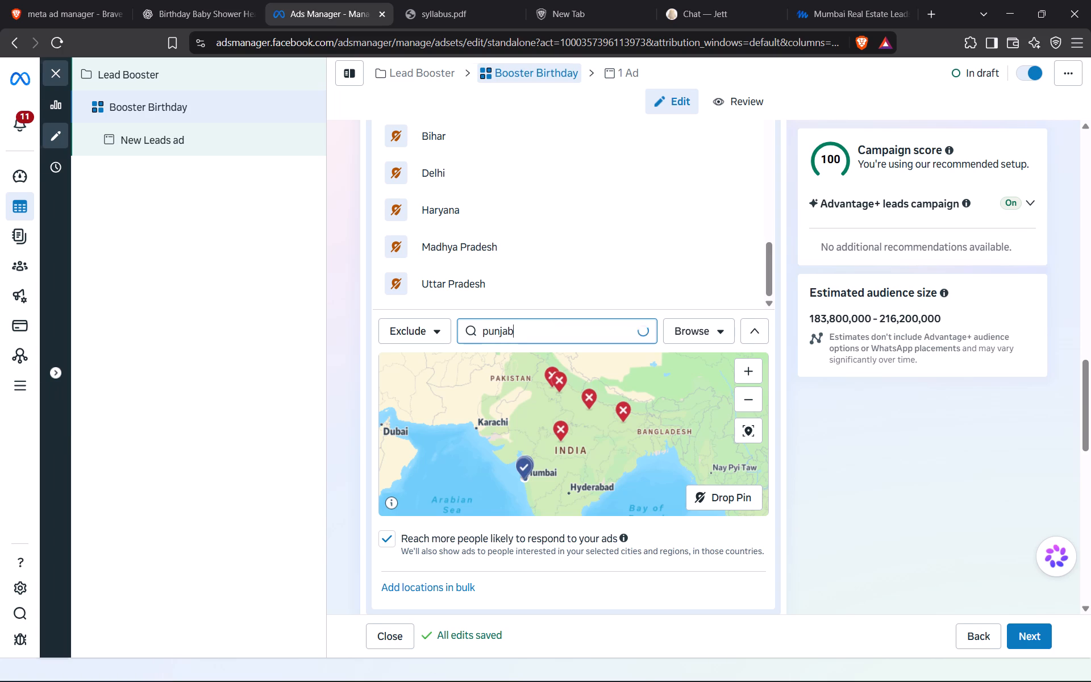
pyautogui.click(561, 372)
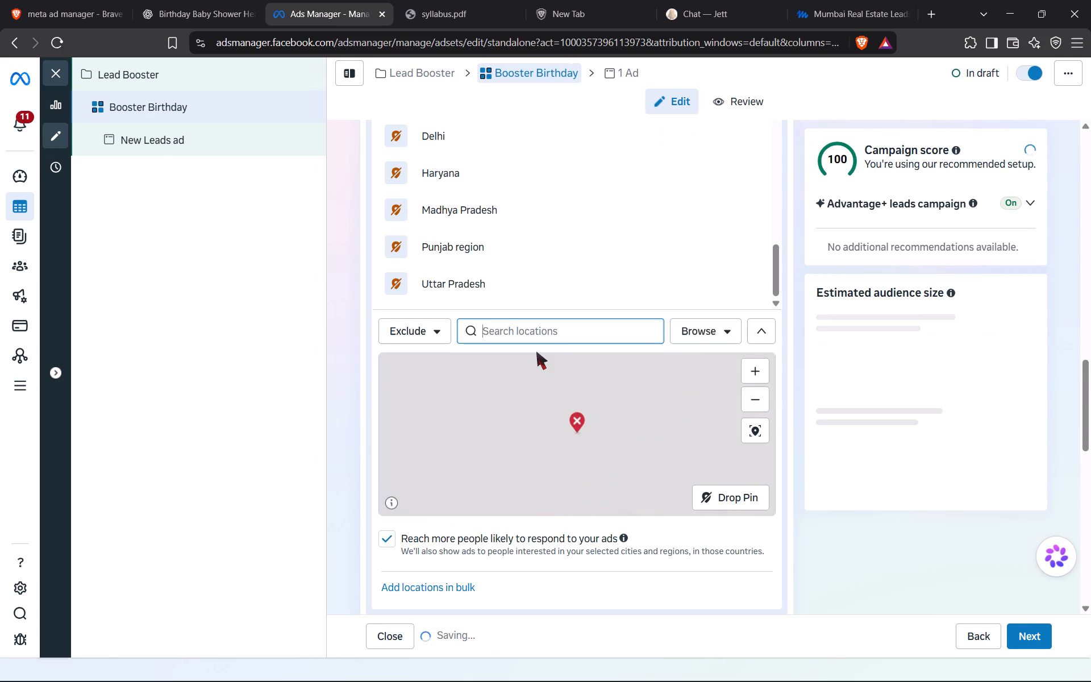
# Add the states of Karnataka and West Bengal, India, to the excluded audience locations.
pyautogui.click(550, 334)
pyautogui.write('karna')
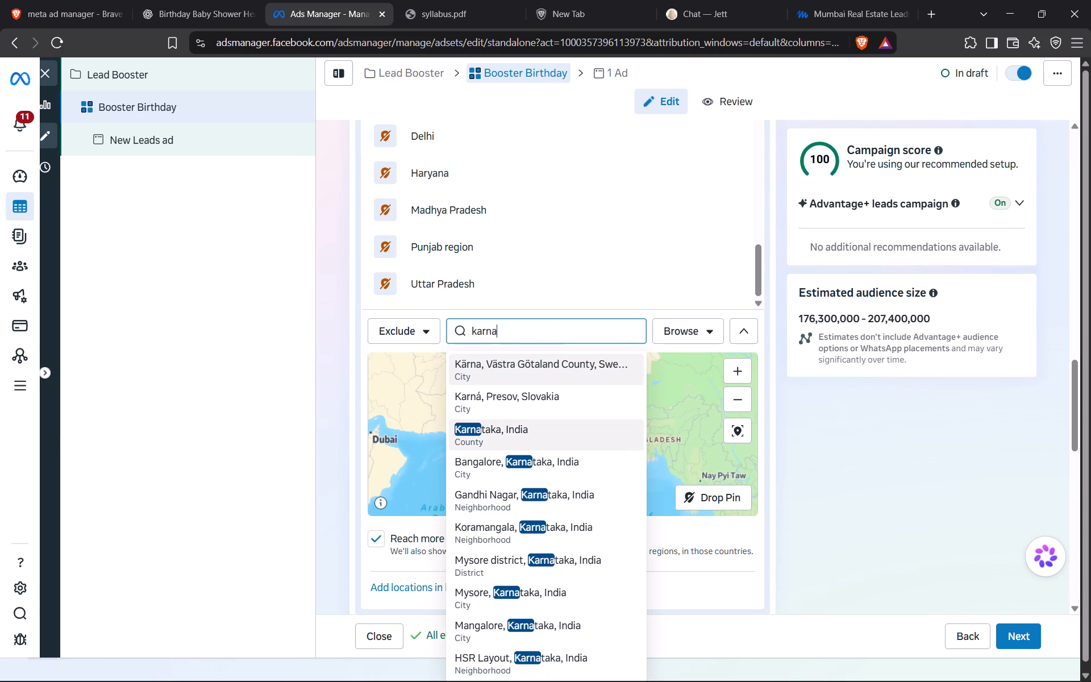
pyautogui.click(542, 438)
pyautogui.write('west')
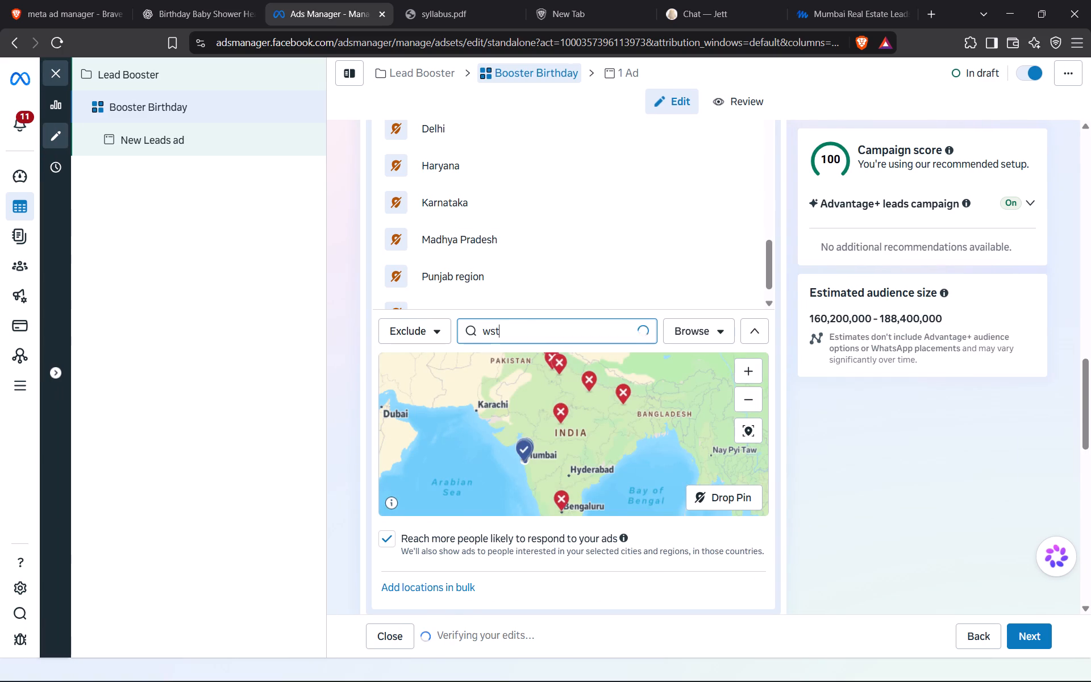
pyautogui.press('BackSpace')
pyautogui.press('BackSpace')
pyautogui.write('est')
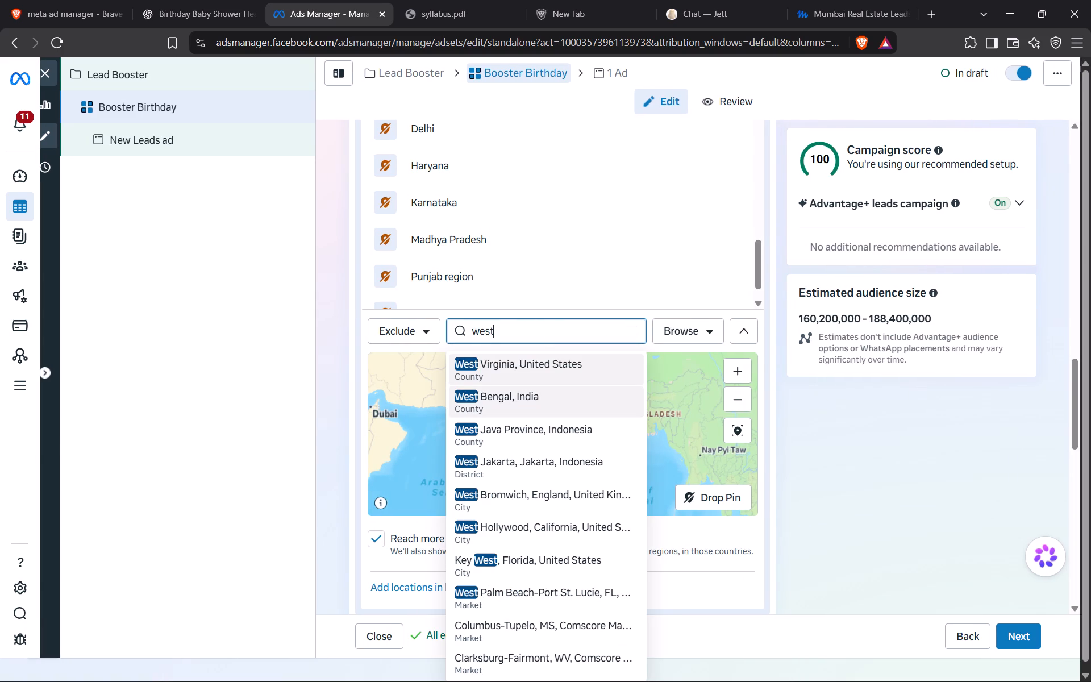
pyautogui.click(542, 395)
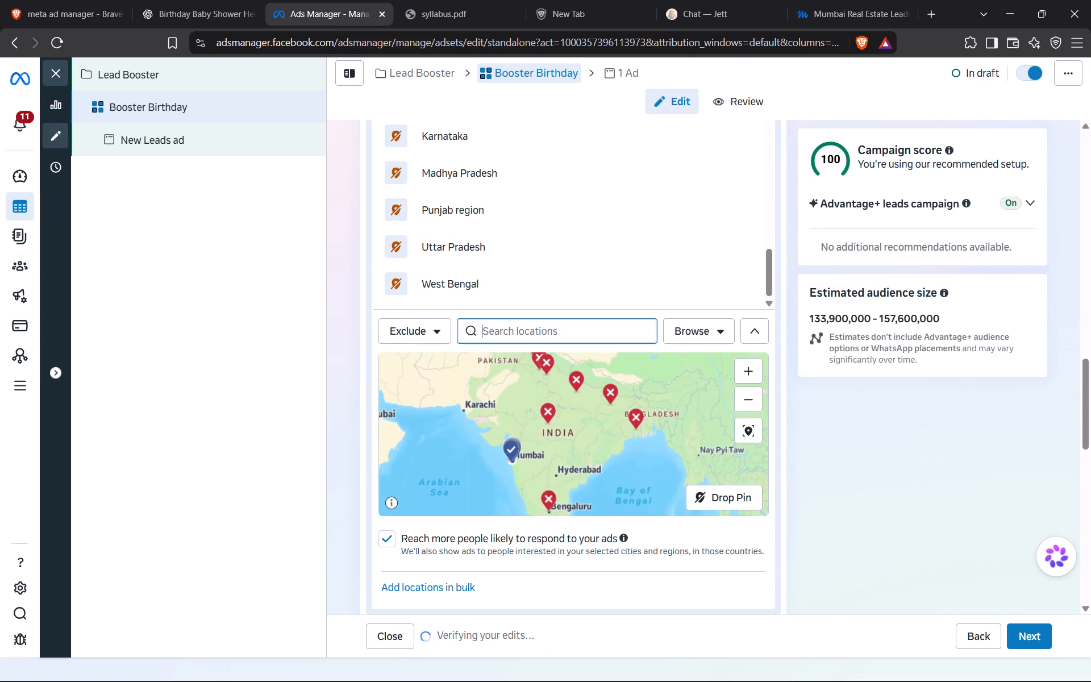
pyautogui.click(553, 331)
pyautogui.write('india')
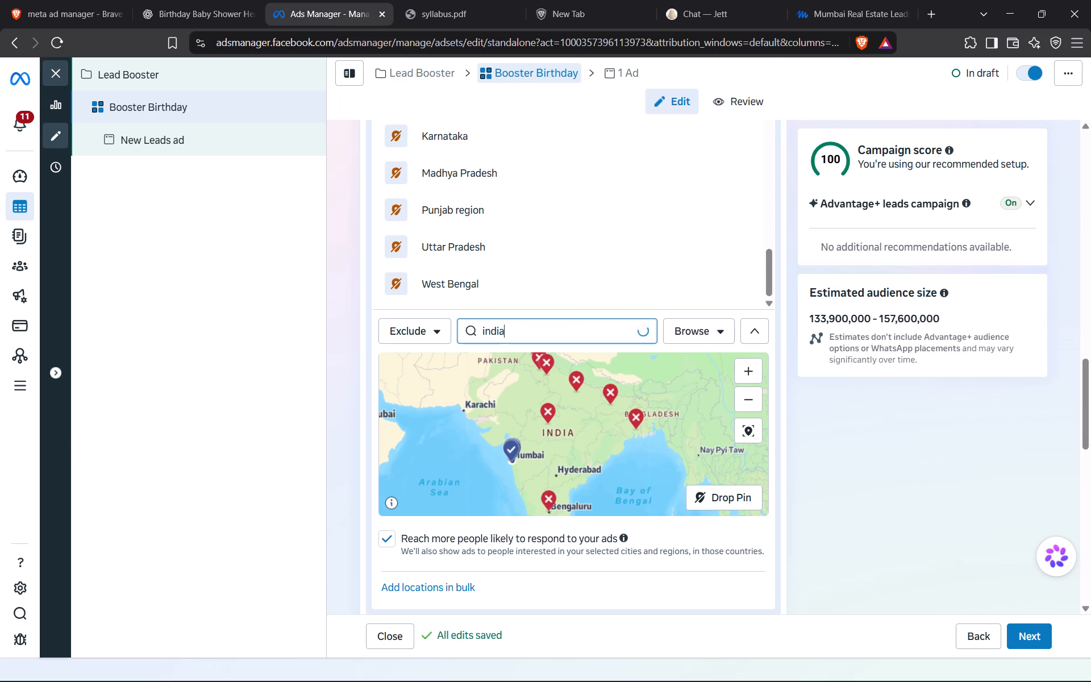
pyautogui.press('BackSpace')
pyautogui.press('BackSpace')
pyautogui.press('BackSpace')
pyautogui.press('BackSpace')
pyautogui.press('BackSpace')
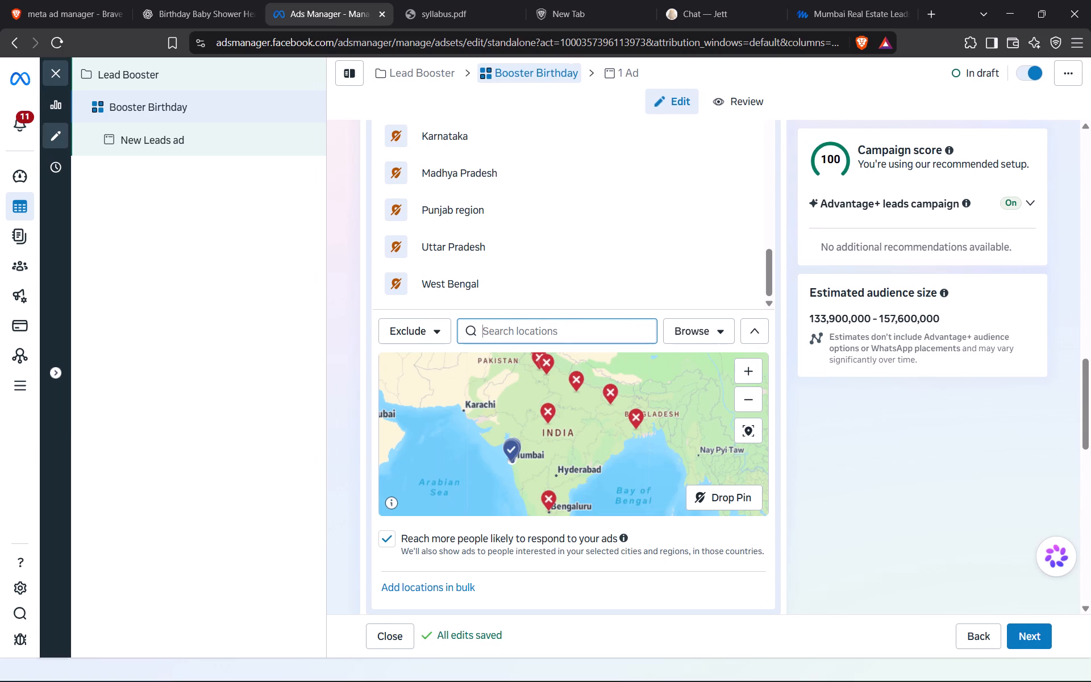
# Add the states of Kerala and Gujarat, India, to the excluded audience locations.
pyautogui.write('kerala')
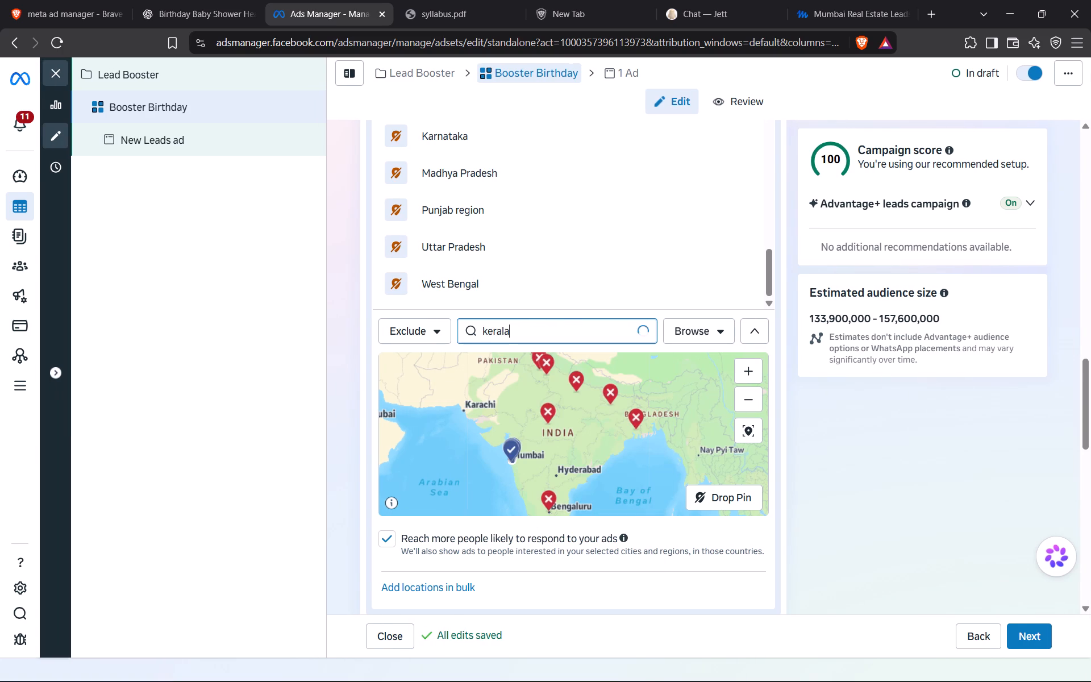
pyautogui.click(550, 364)
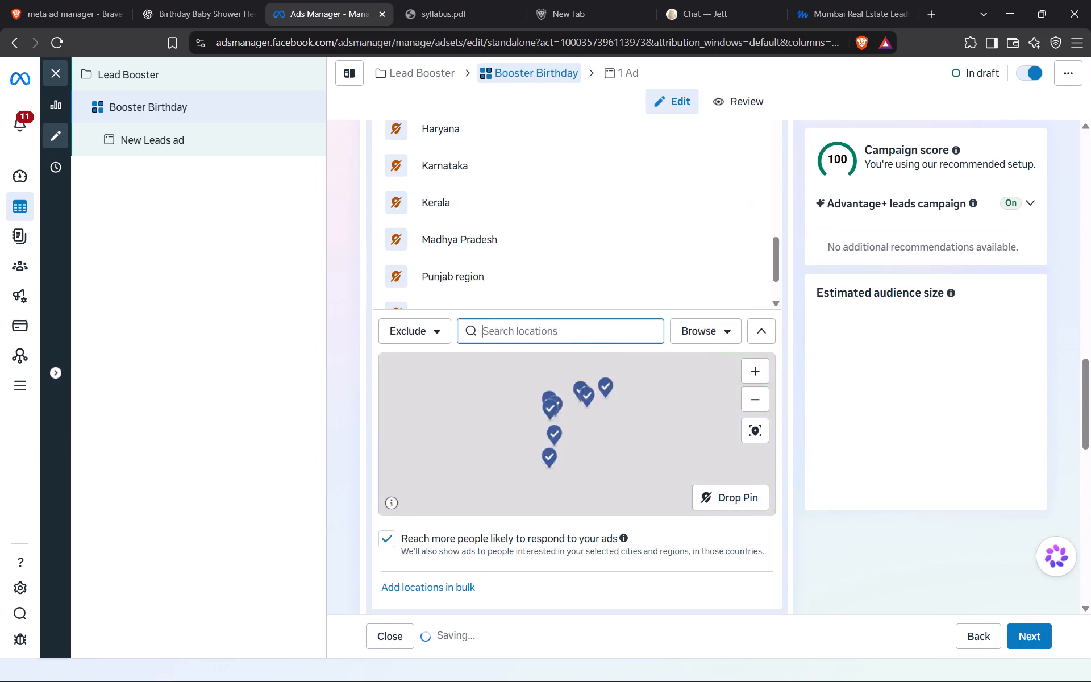
pyautogui.click(534, 327)
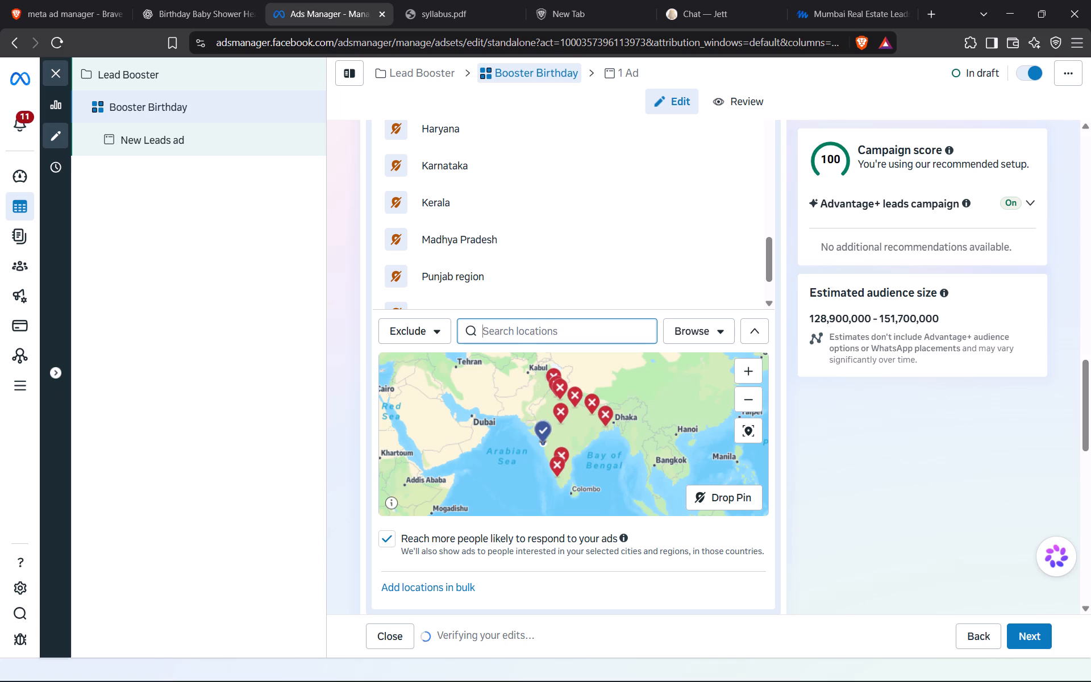
pyautogui.write('gujarat')
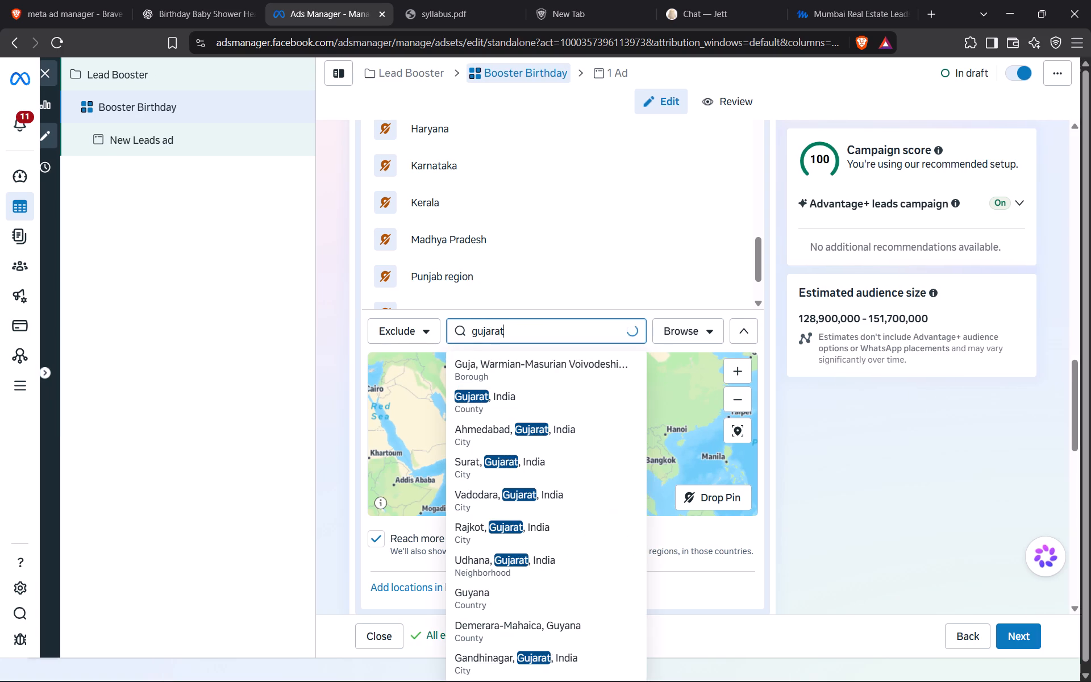
pyautogui.click(531, 363)
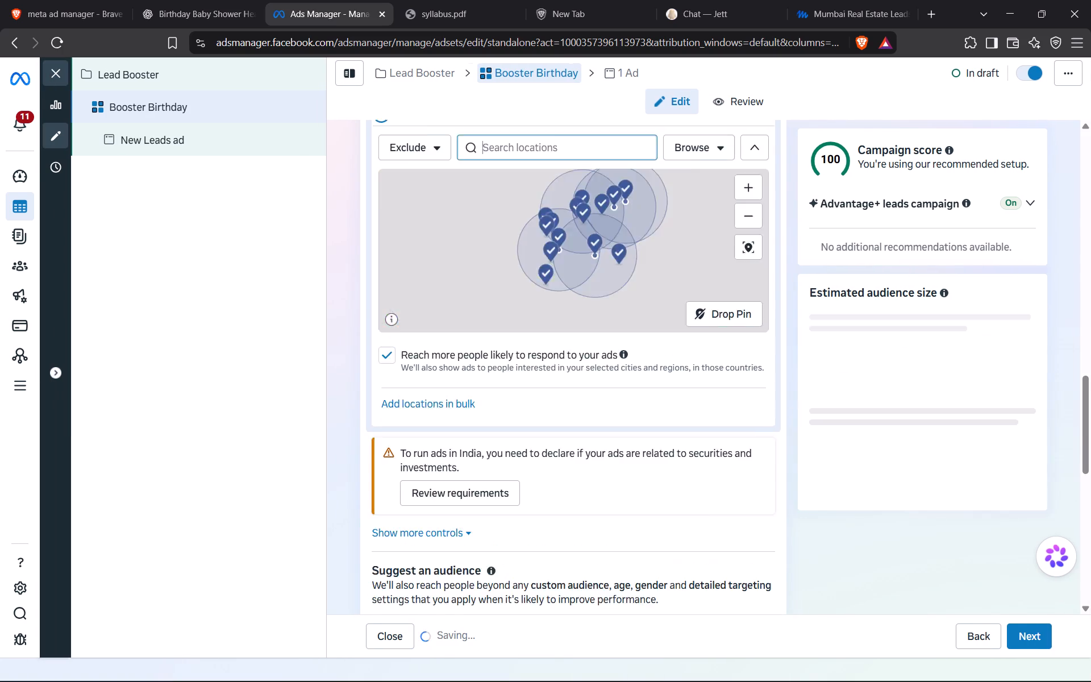
# Add Telangana and Rajasthan, India, as whole states to the excluded audience locations.
pyautogui.click(565, 342)
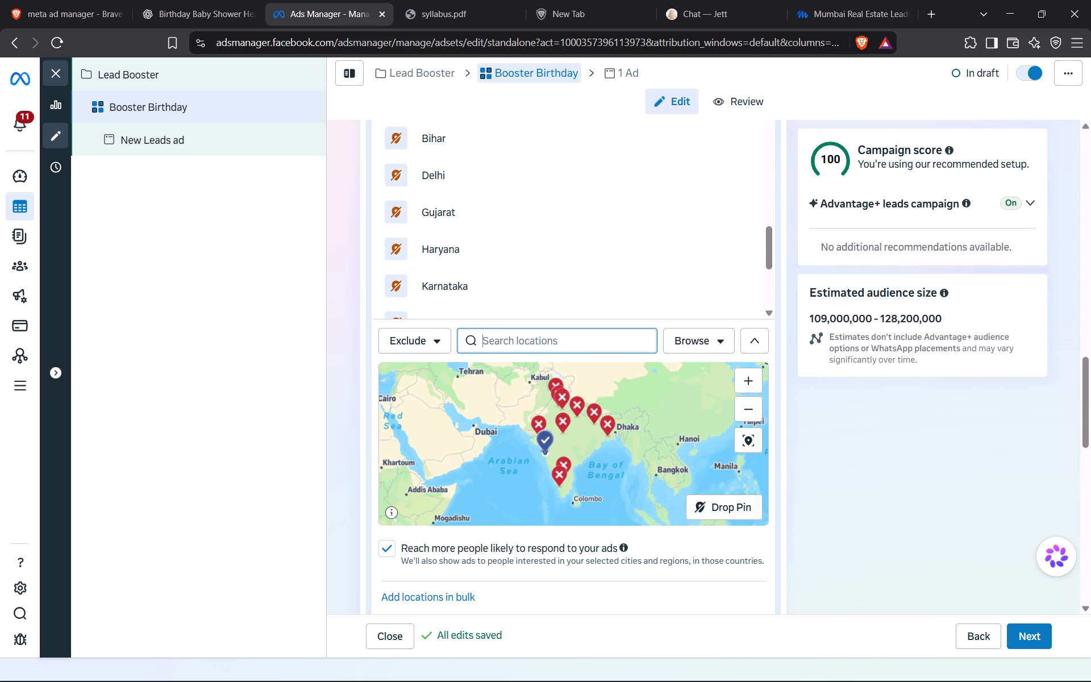
pyautogui.write('telangana')
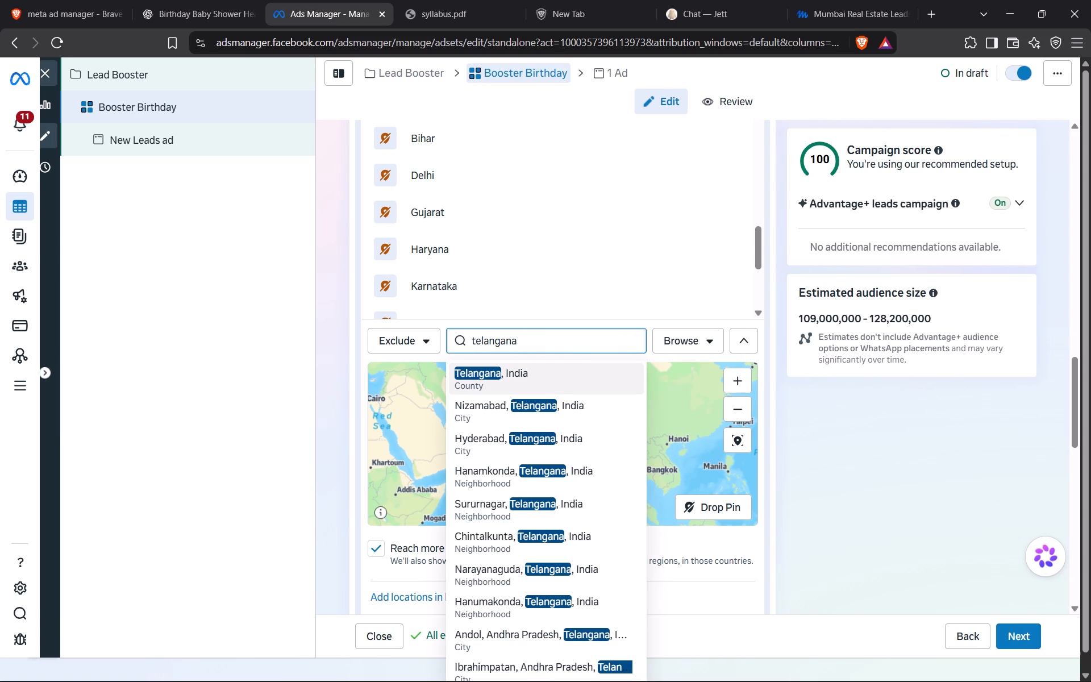
pyautogui.click(536, 377)
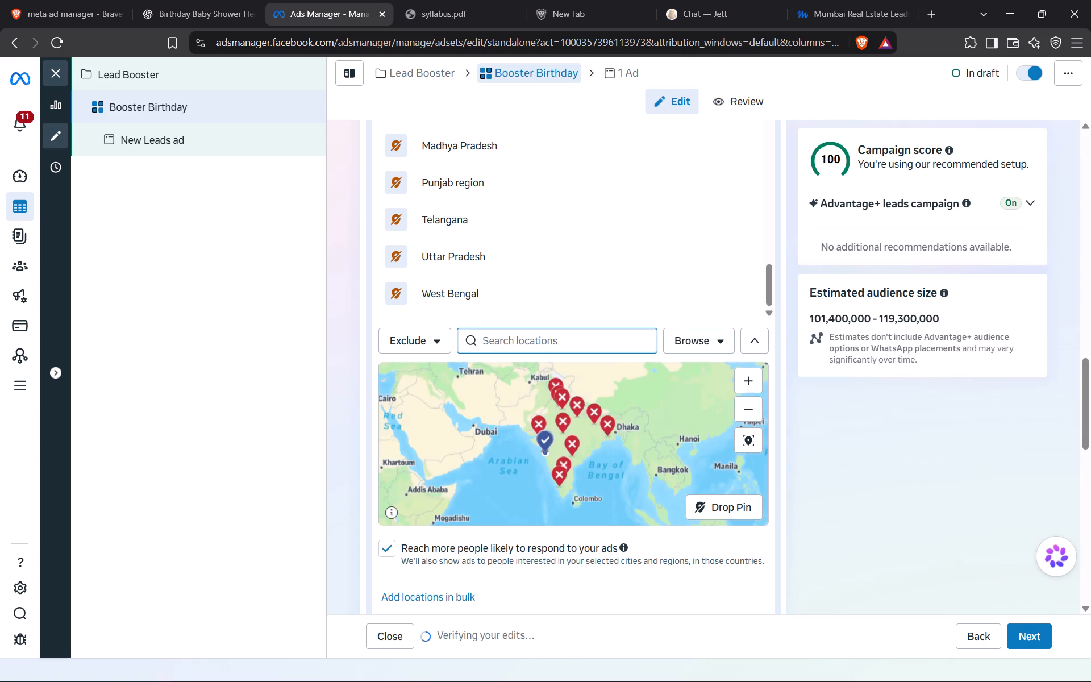
pyautogui.scroll(-3, 659, 281)
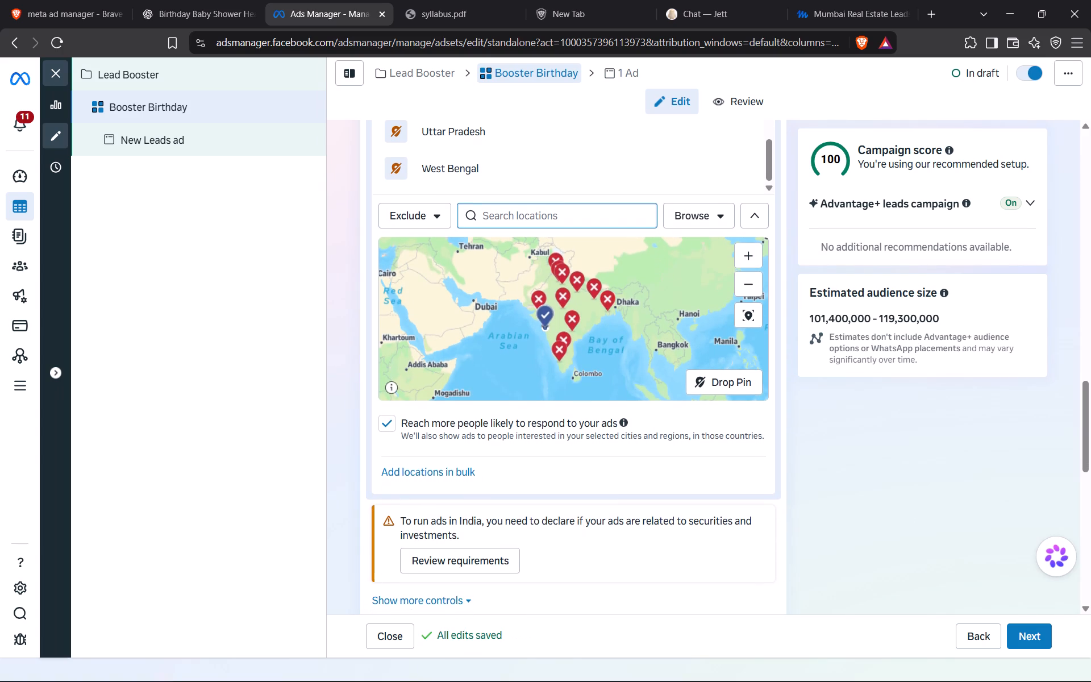
pyautogui.moveTo(558, 352); pyautogui.dragTo(577, 284)
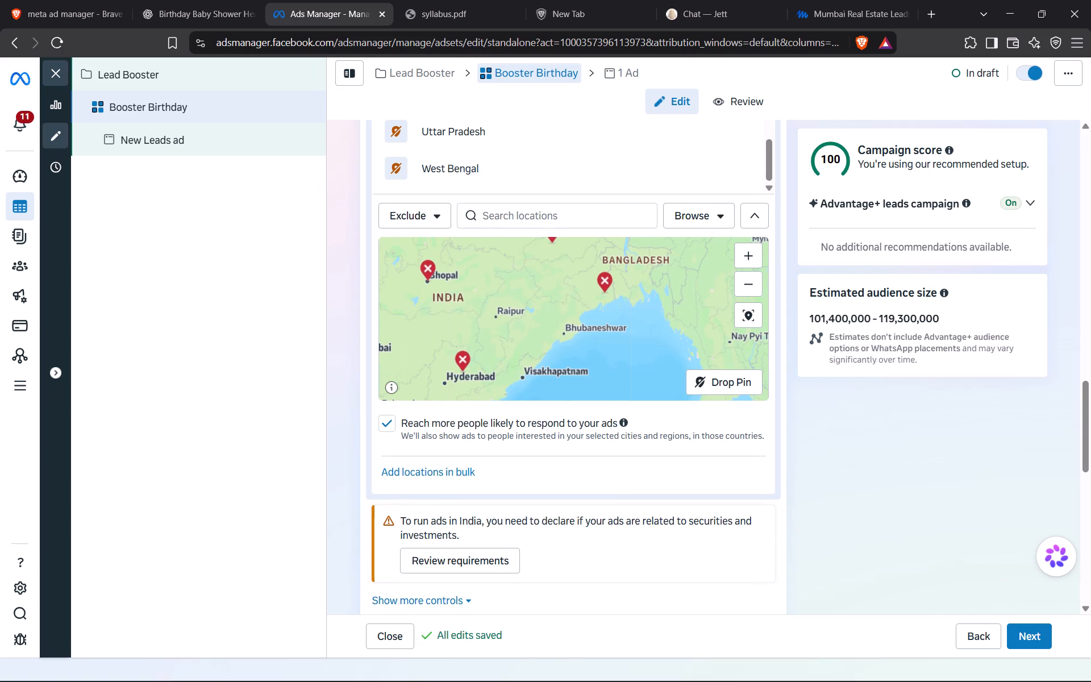
pyautogui.click(540, 213)
pyautogui.write('rajashthan')
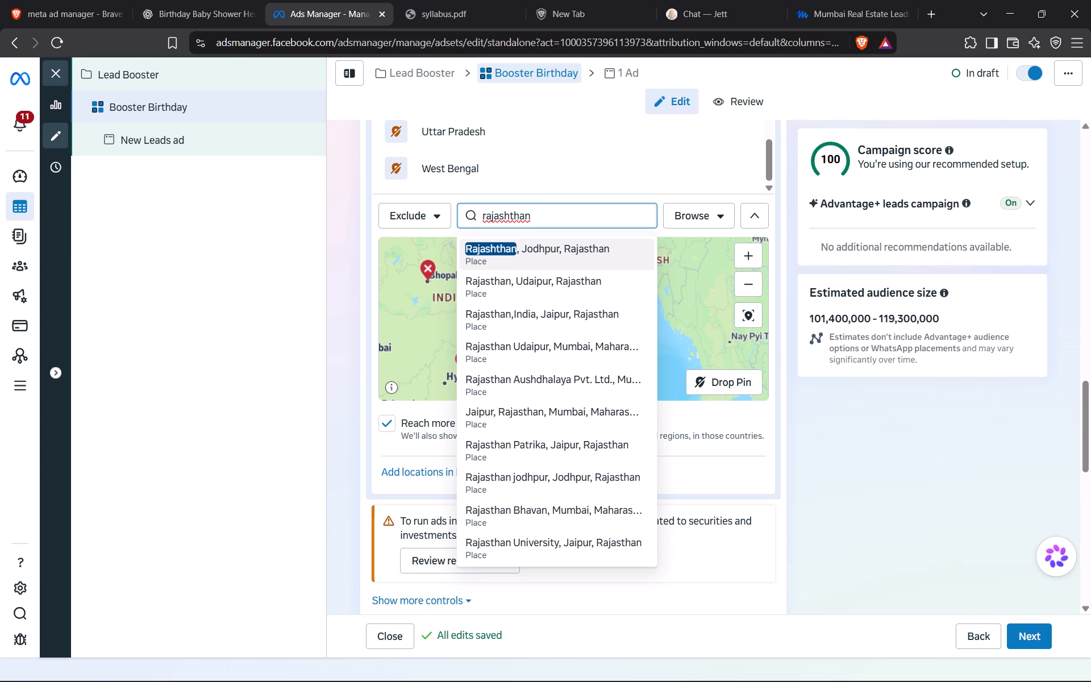
pyautogui.press('BackSpace')
pyautogui.press('BackSpace')
pyautogui.press('BackSpace')
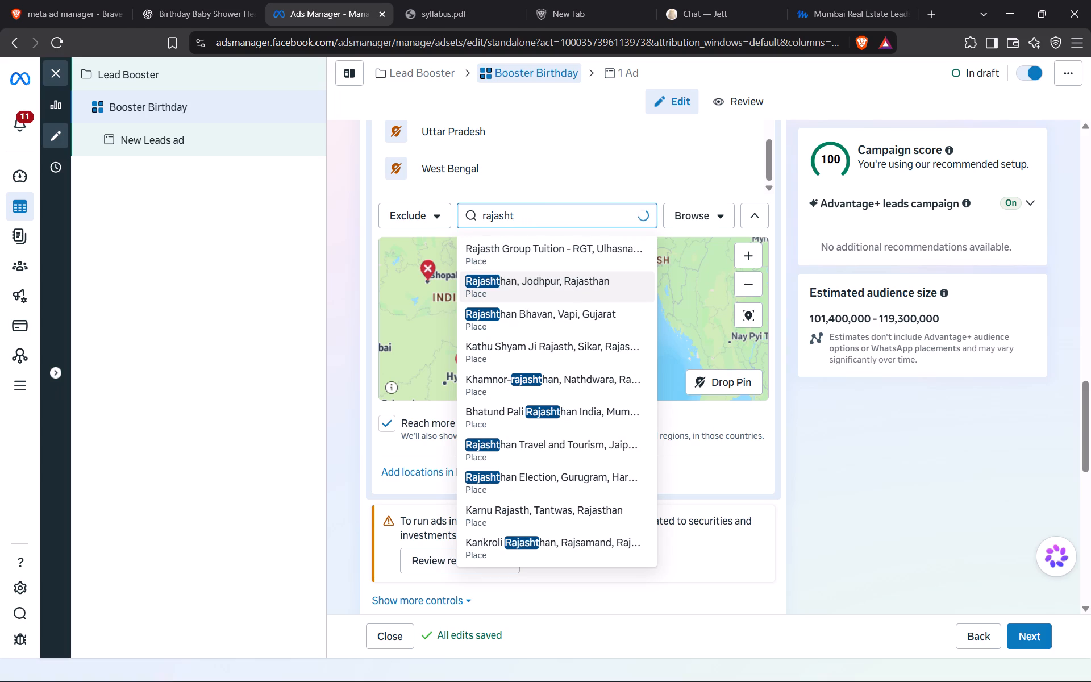
pyautogui.press('BackSpace')
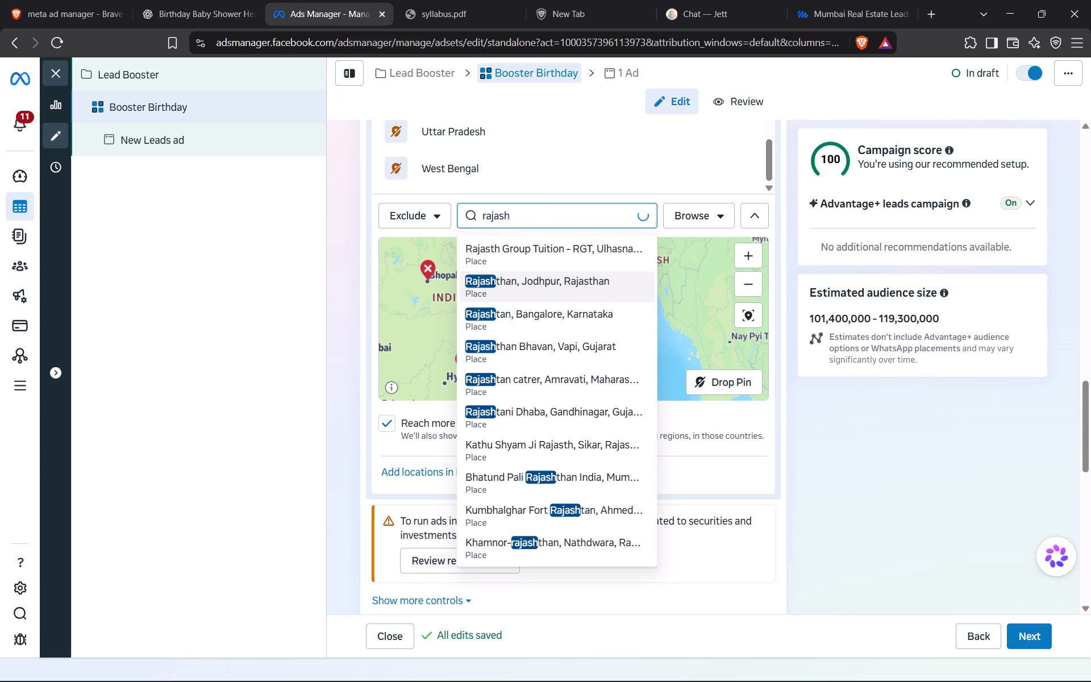
pyautogui.press('BackSpace')
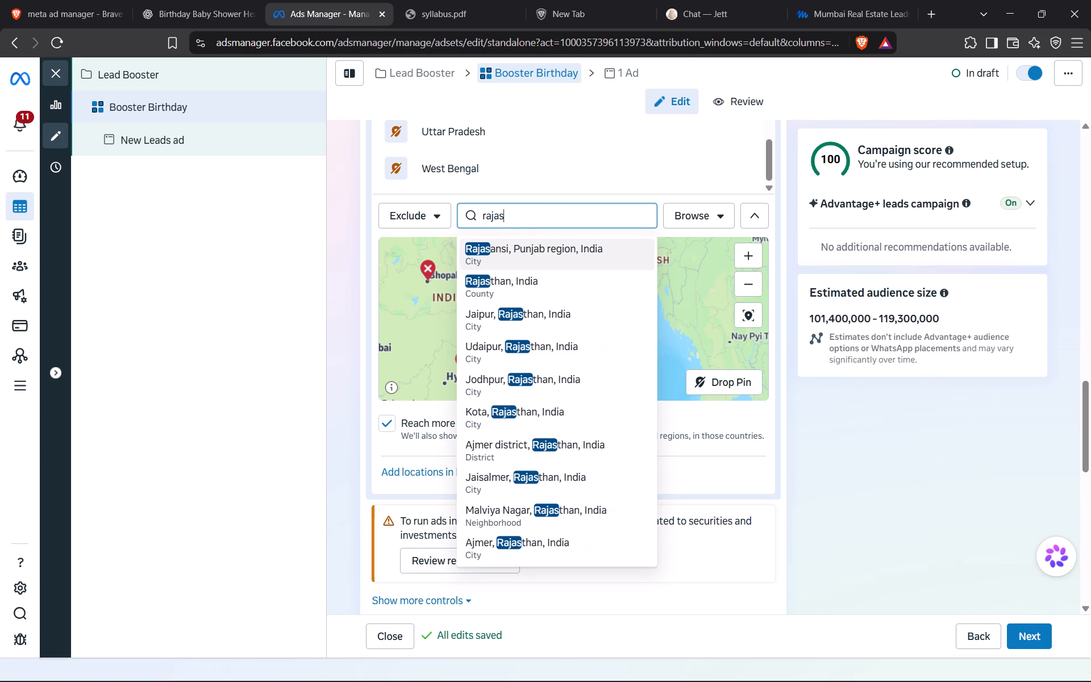
pyautogui.click(561, 282)
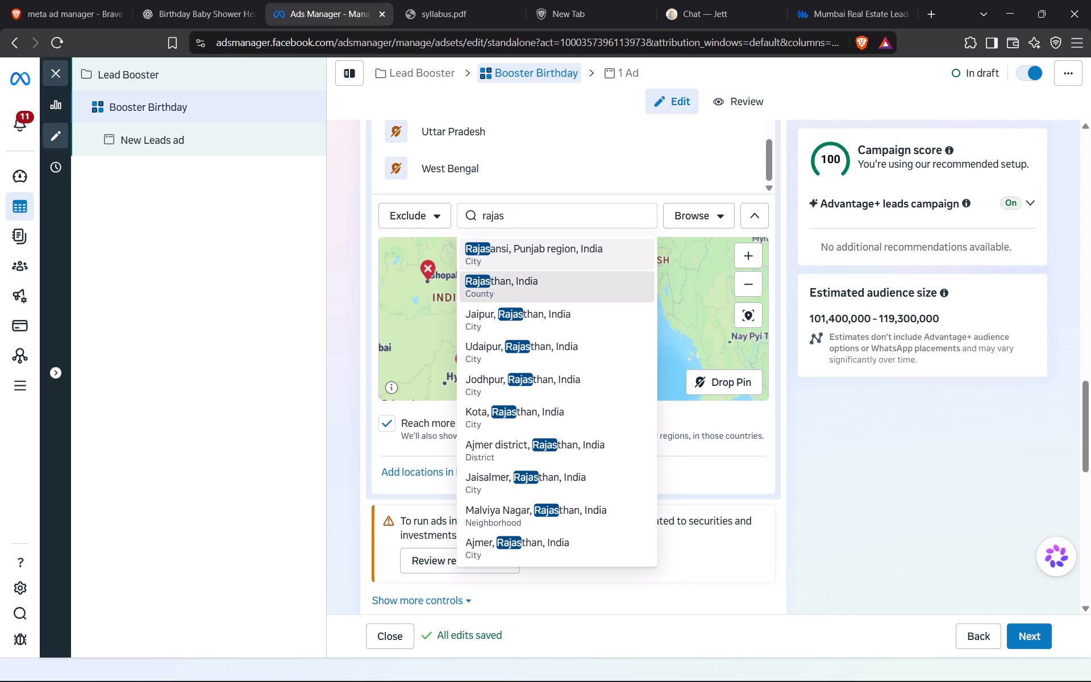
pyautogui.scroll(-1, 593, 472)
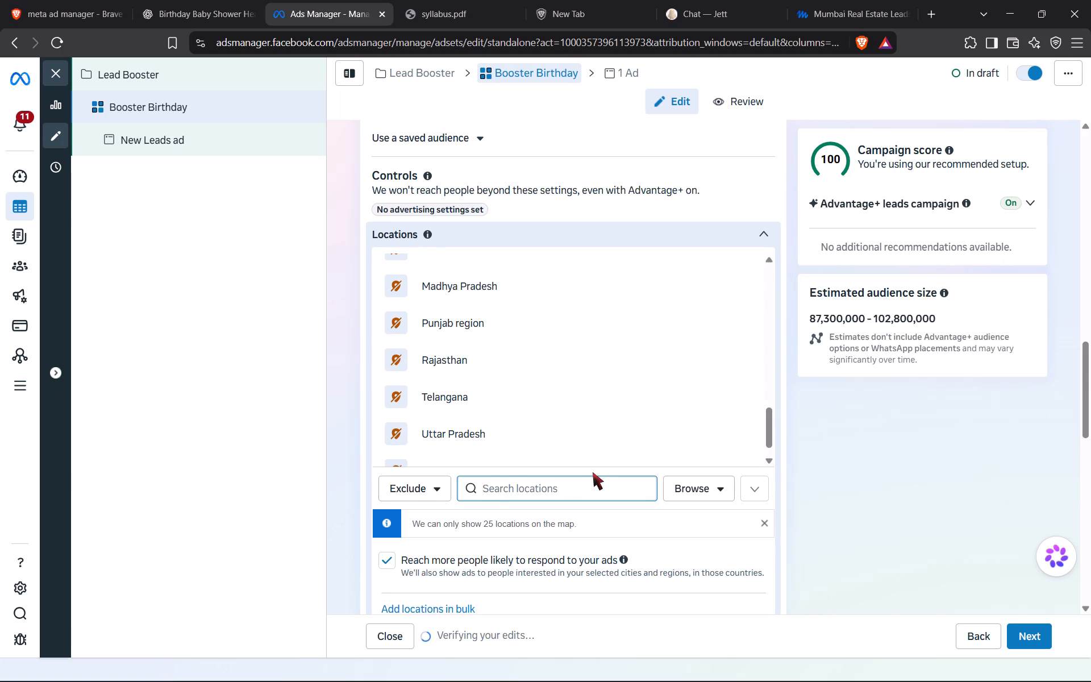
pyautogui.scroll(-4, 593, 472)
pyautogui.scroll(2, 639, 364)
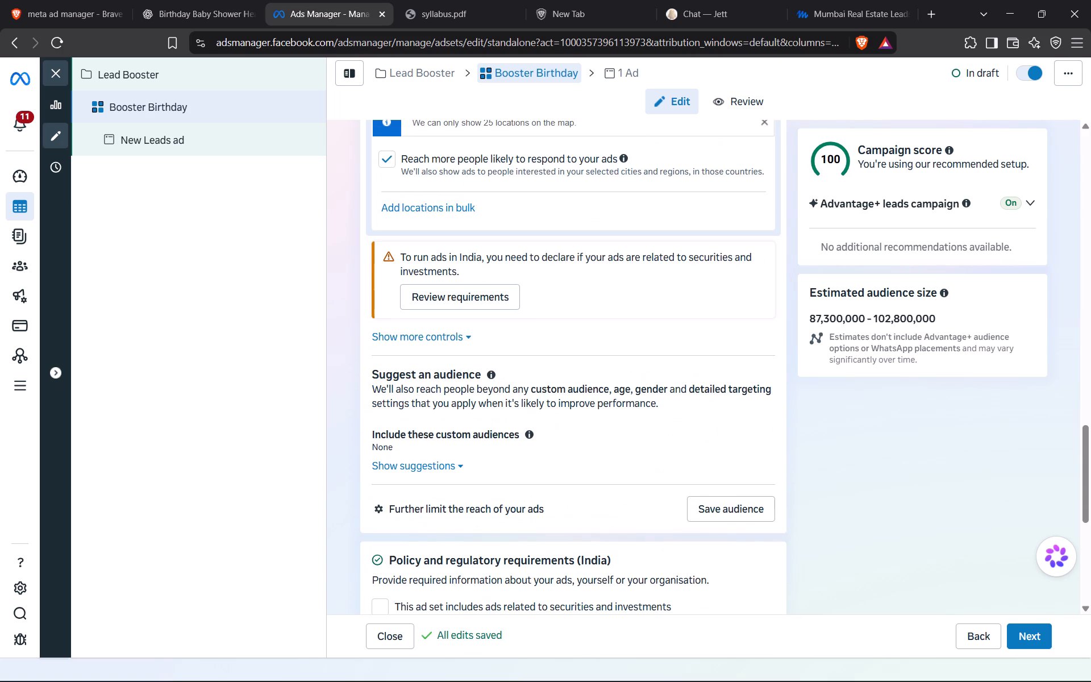
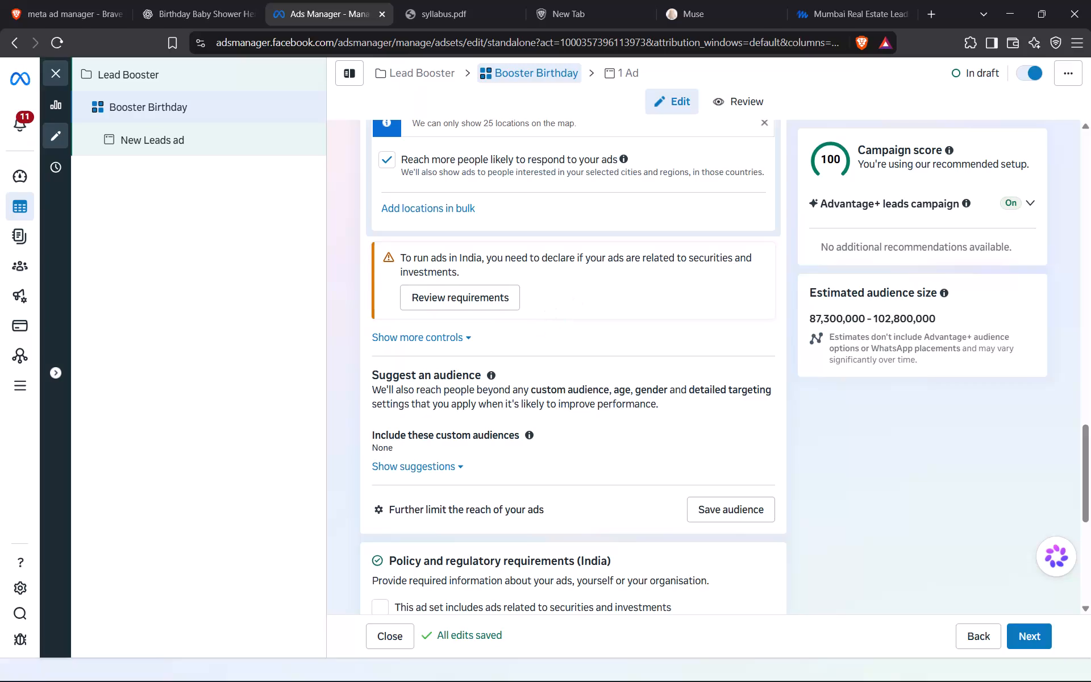
# Review the included Mumbai-area locations and the excluded states in the ad set's audience location list.
pyautogui.scroll(2, 514, 261)
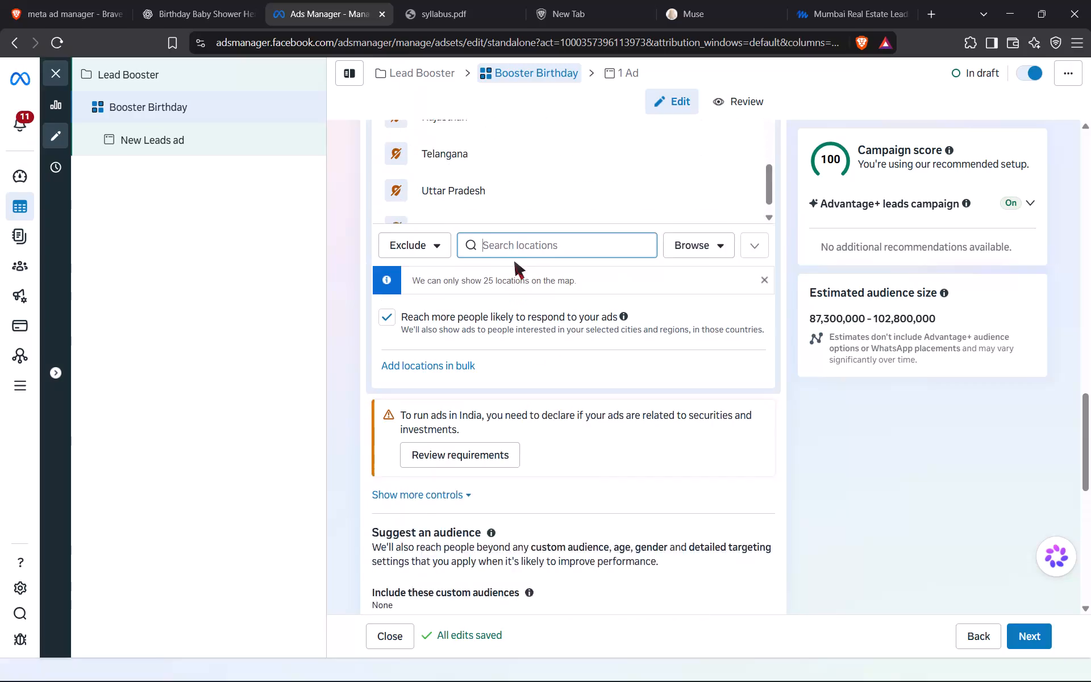
pyautogui.scroll(6, 514, 261)
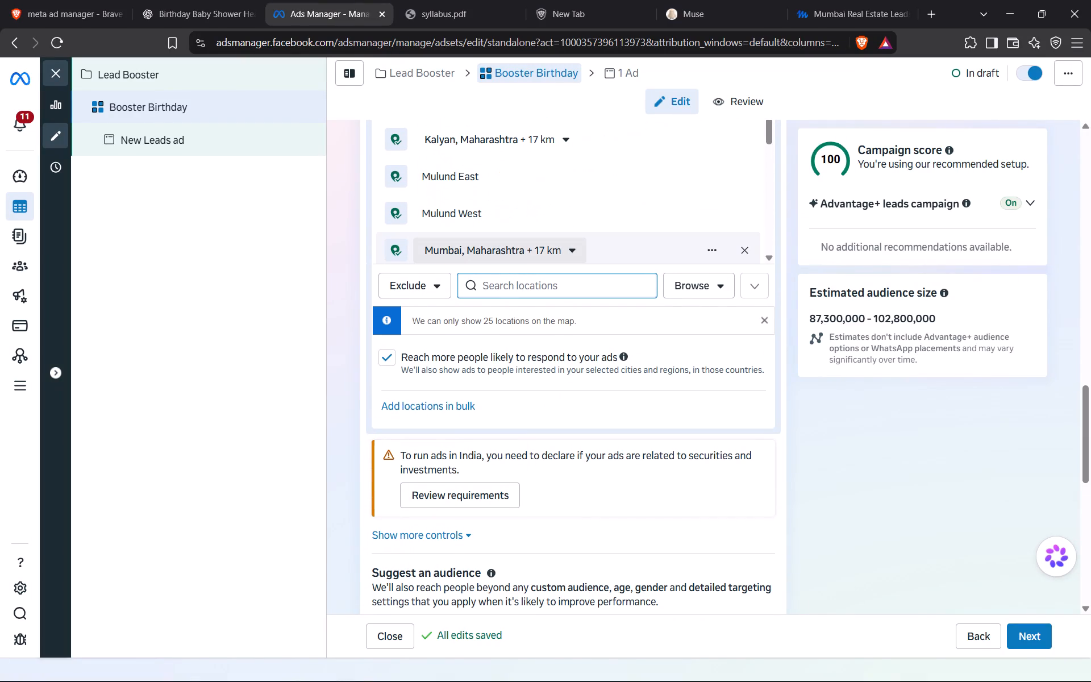
pyautogui.scroll(-2, 514, 261)
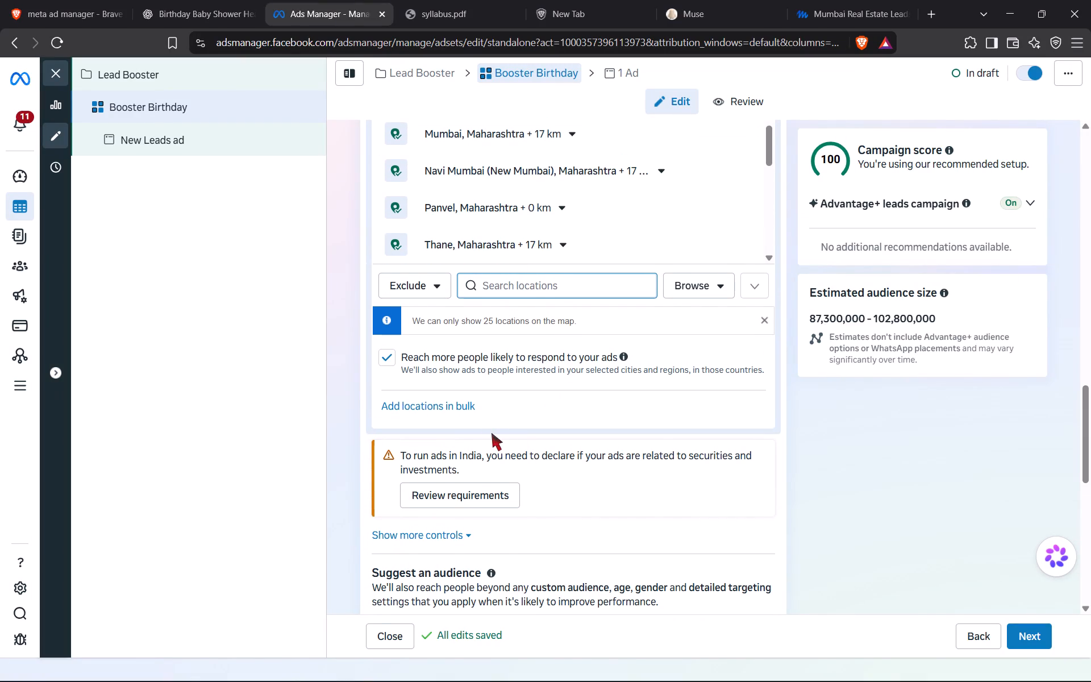
pyautogui.scroll(-1, 492, 433)
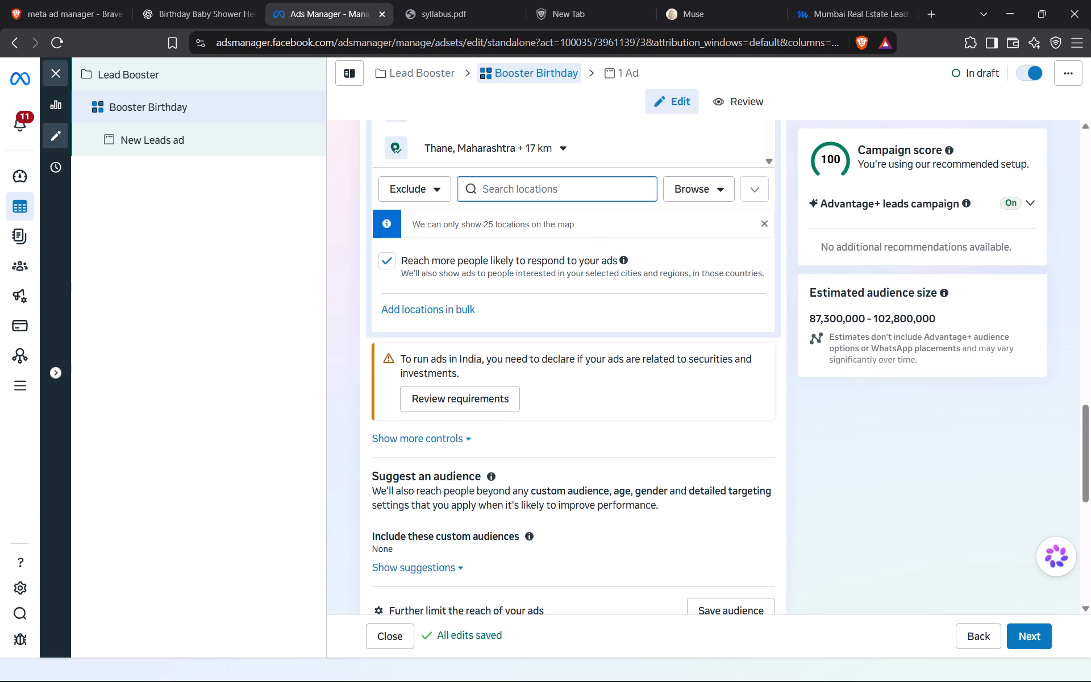
pyautogui.scroll(2, 684, 260)
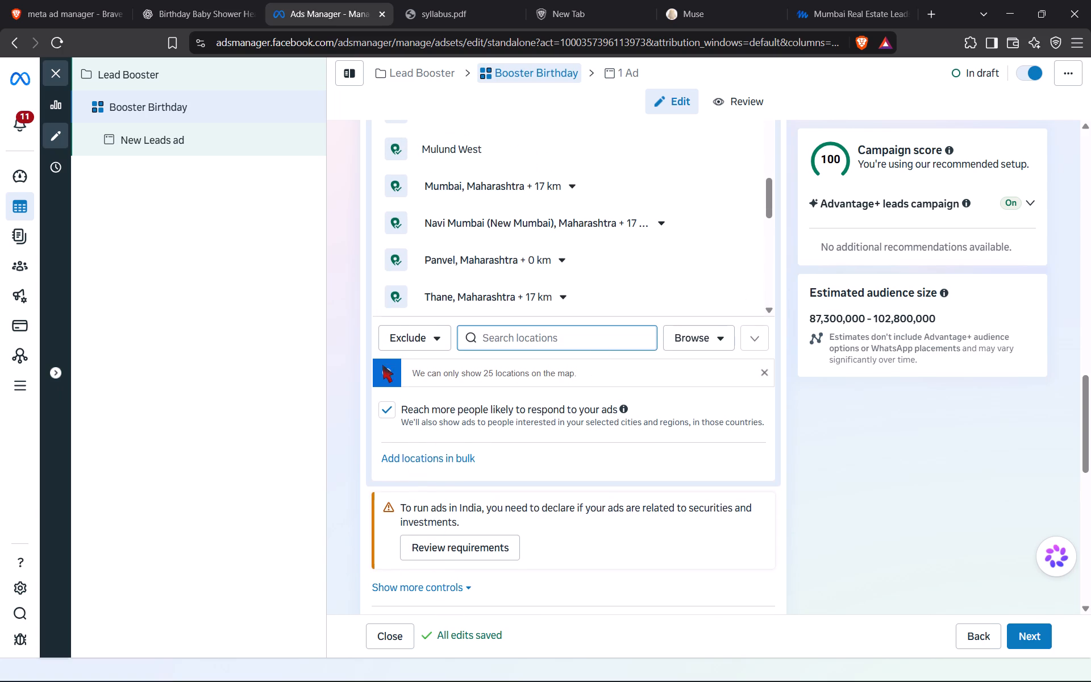
pyautogui.click(389, 374)
pyautogui.scroll(3, 527, 285)
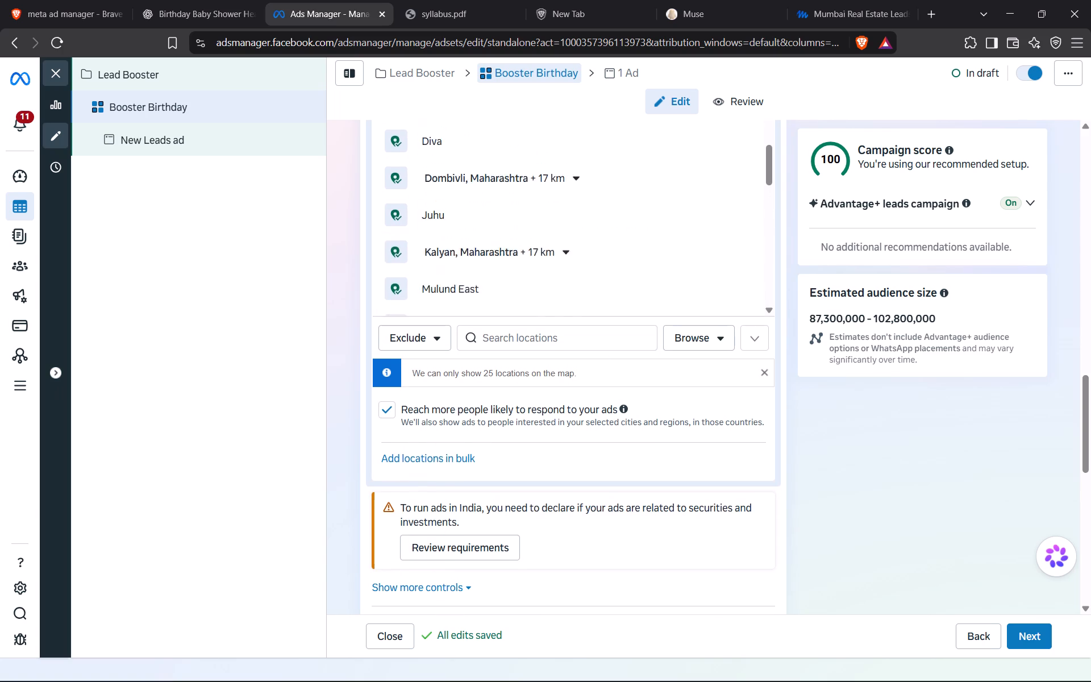
pyautogui.scroll(2, 527, 285)
pyautogui.scroll(-1, 527, 285)
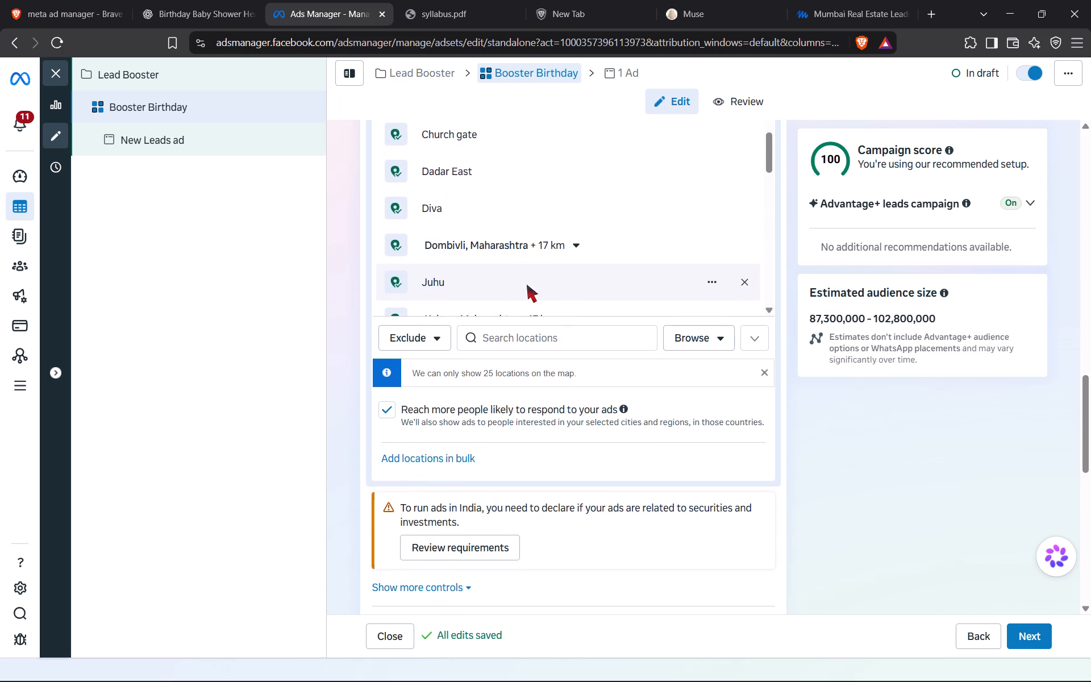
pyautogui.scroll(-1, 527, 285)
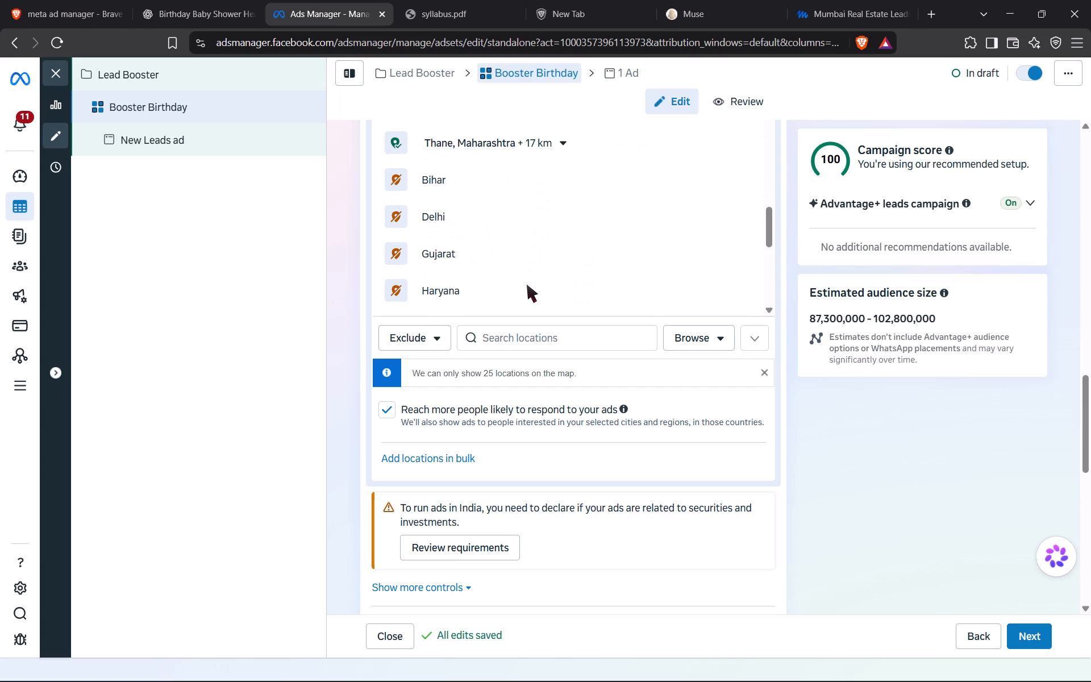
pyautogui.scroll(-3, 527, 285)
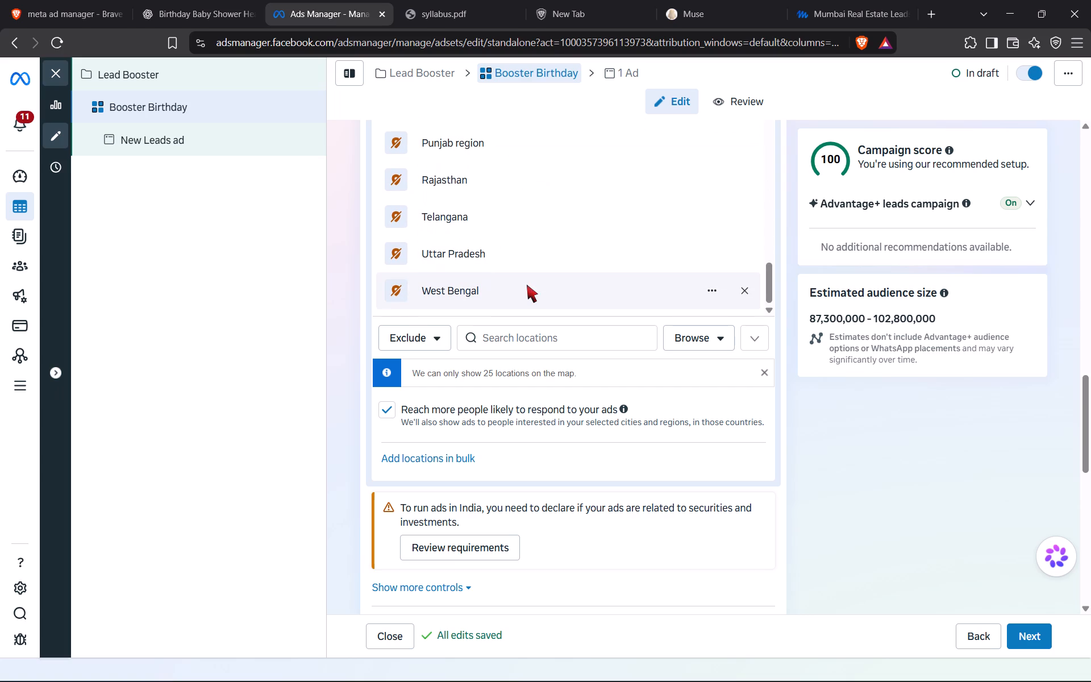
pyautogui.scroll(-1, 527, 285)
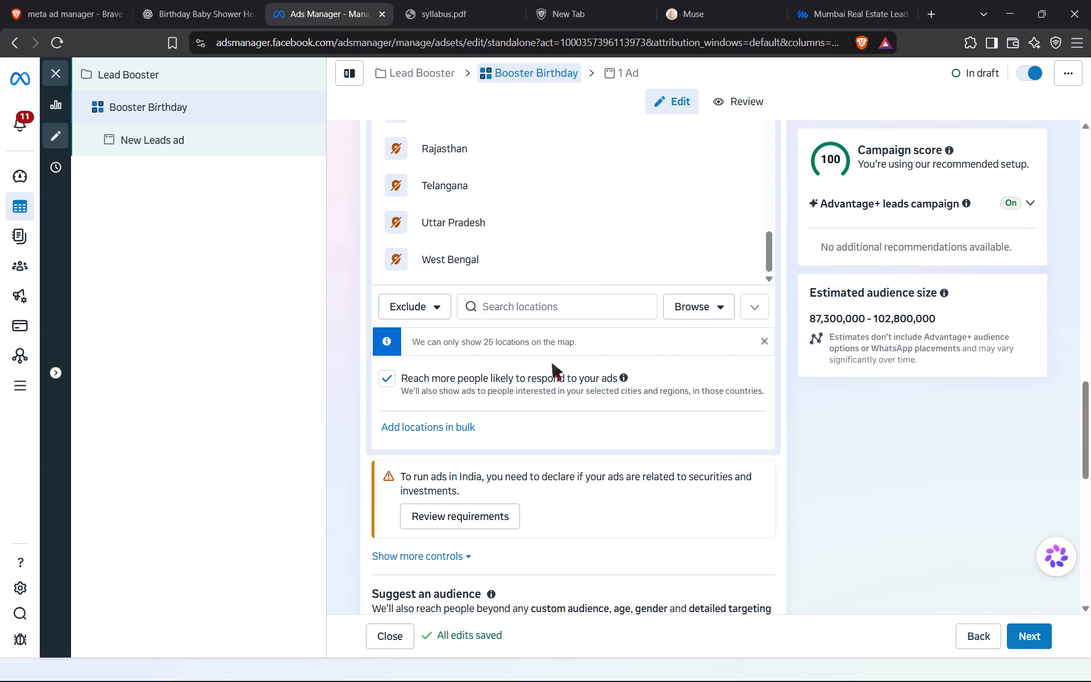
pyautogui.click(763, 342)
# Remove Andheri West from the included audience locations.
pyautogui.scroll(2, 634, 234)
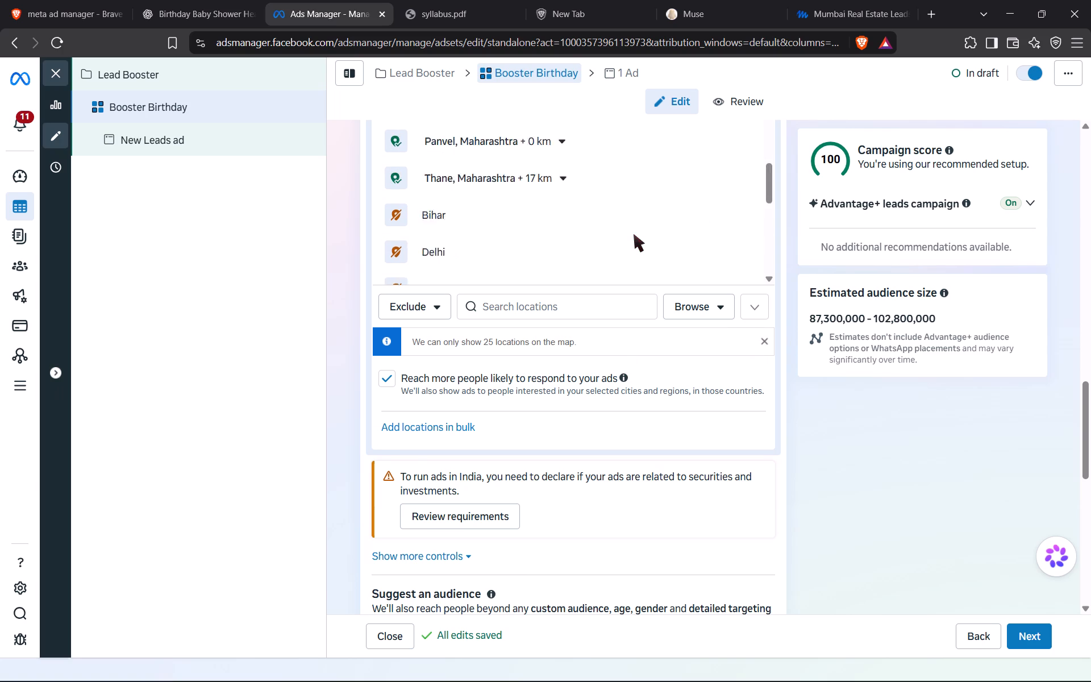
pyautogui.scroll(7, 634, 234)
pyautogui.hscroll(1, 609, 359)
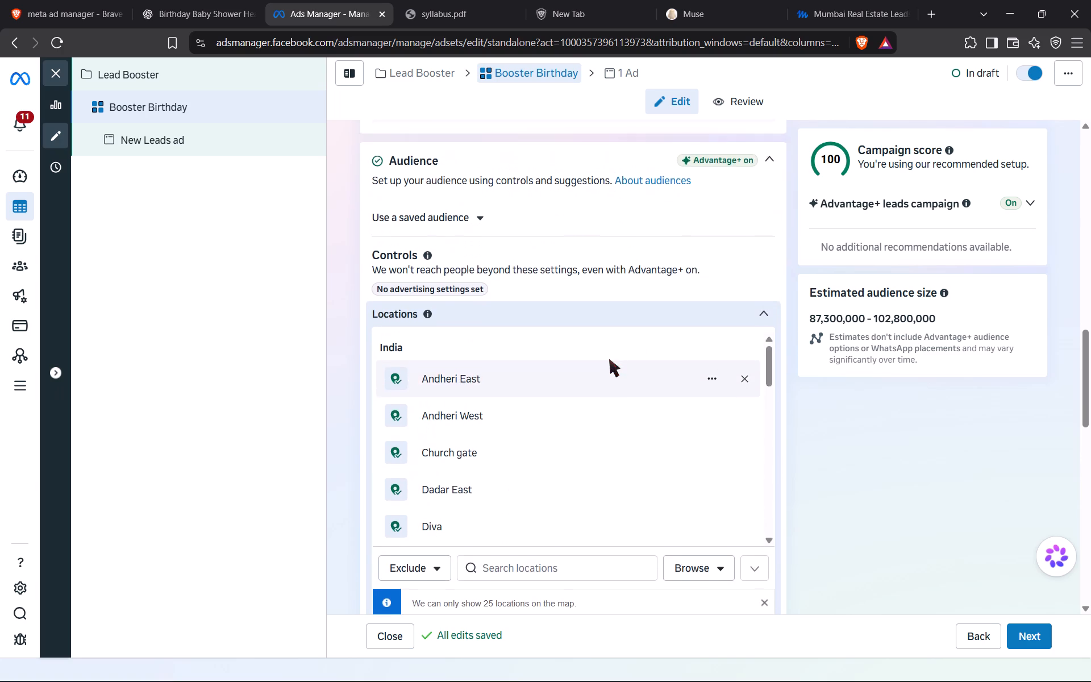
pyautogui.hscroll(1, 609, 359)
pyautogui.click(743, 357)
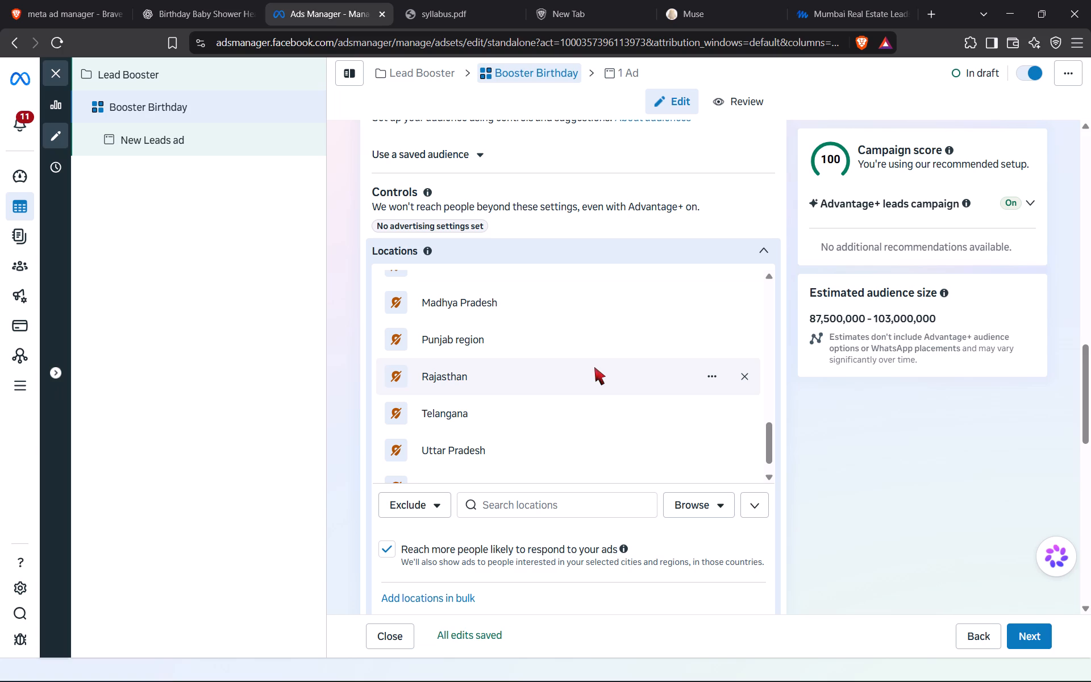
# Check the remaining included localities and cities and the excluded states in the audience location list.
pyautogui.scroll(4, 588, 351)
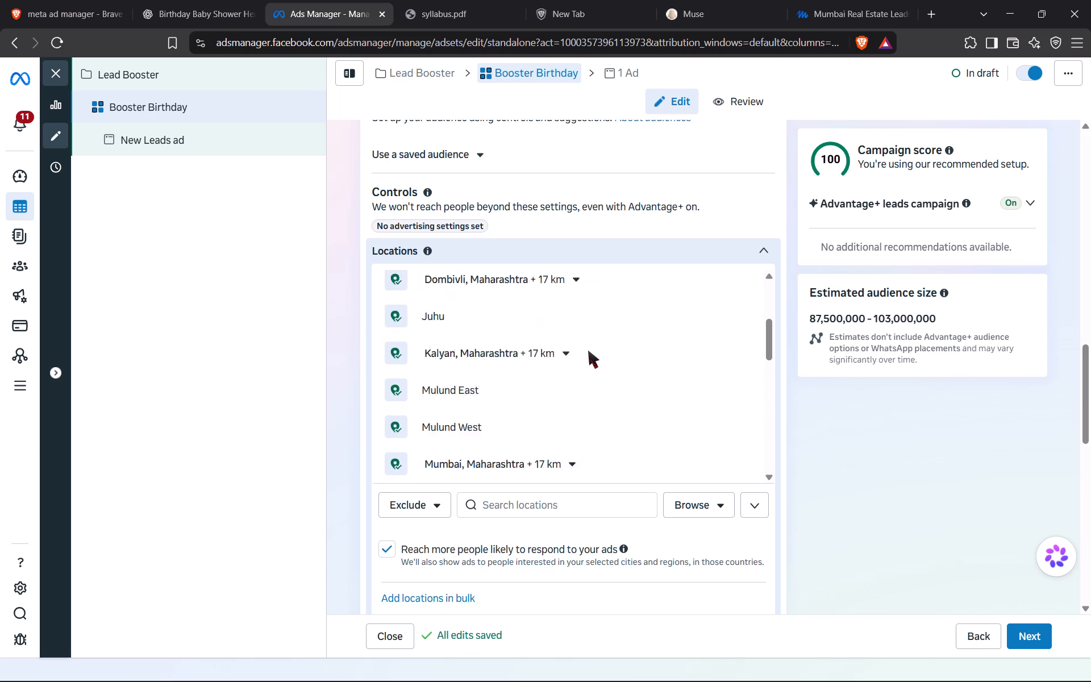
pyautogui.scroll(1, 588, 351)
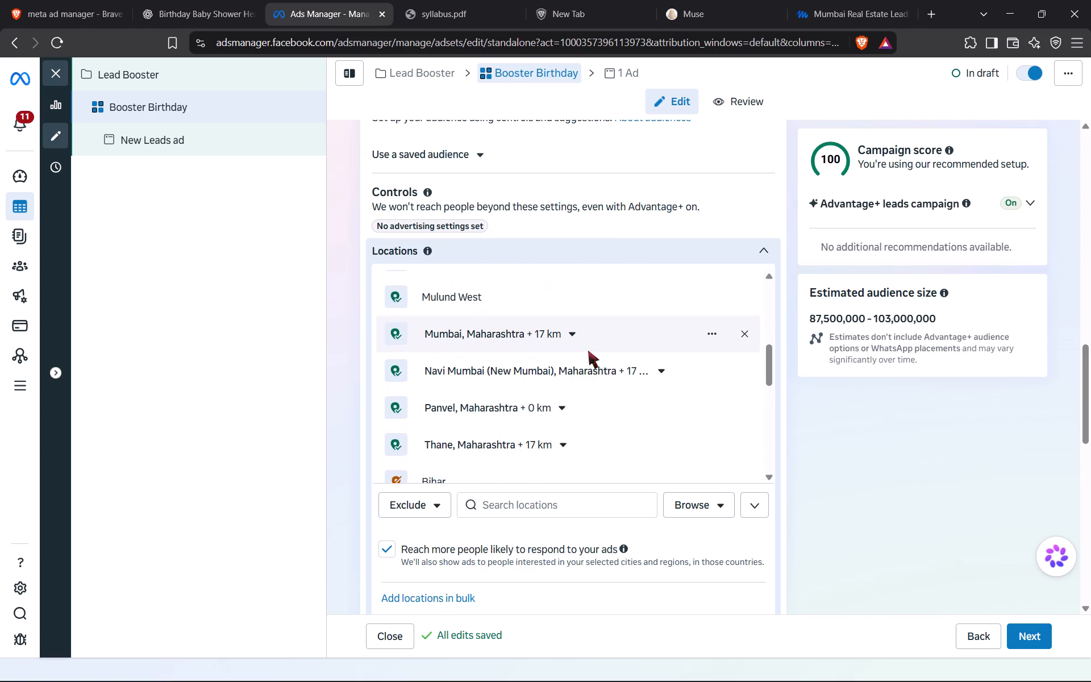
pyautogui.scroll(-3, 663, 393)
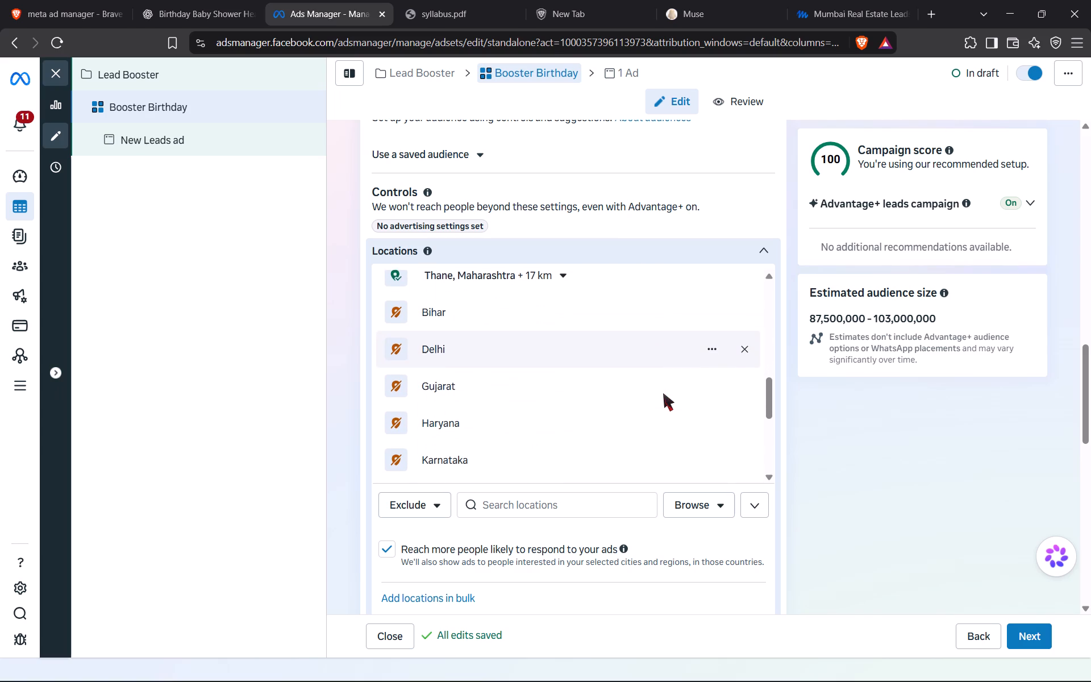
pyautogui.scroll(-2, 663, 393)
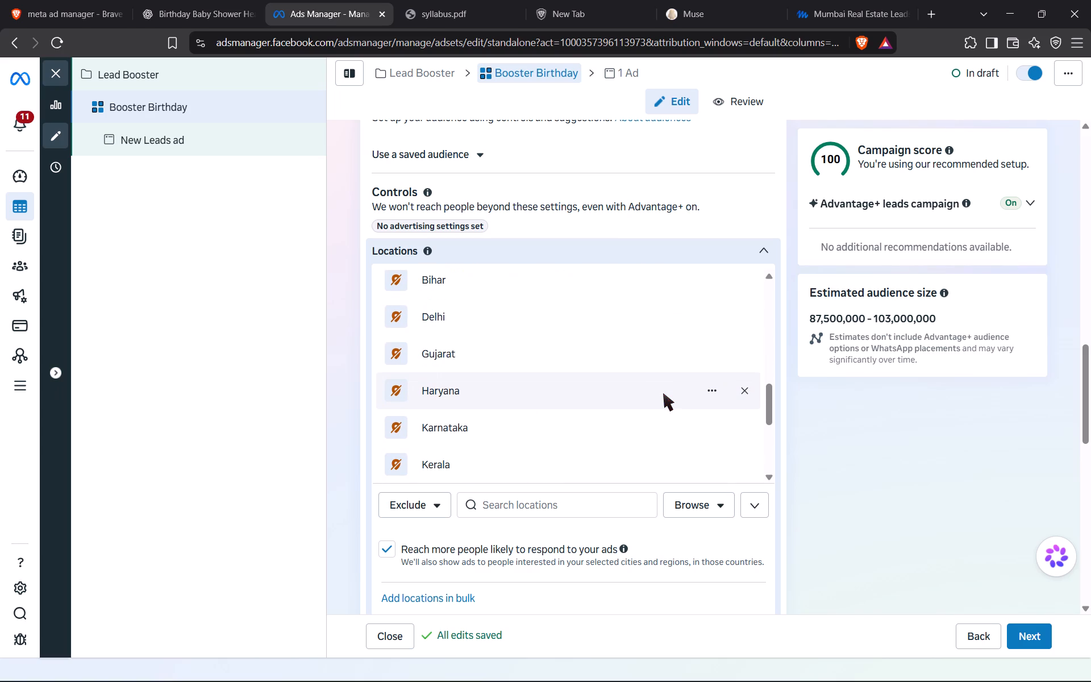
pyautogui.scroll(-1, 663, 393)
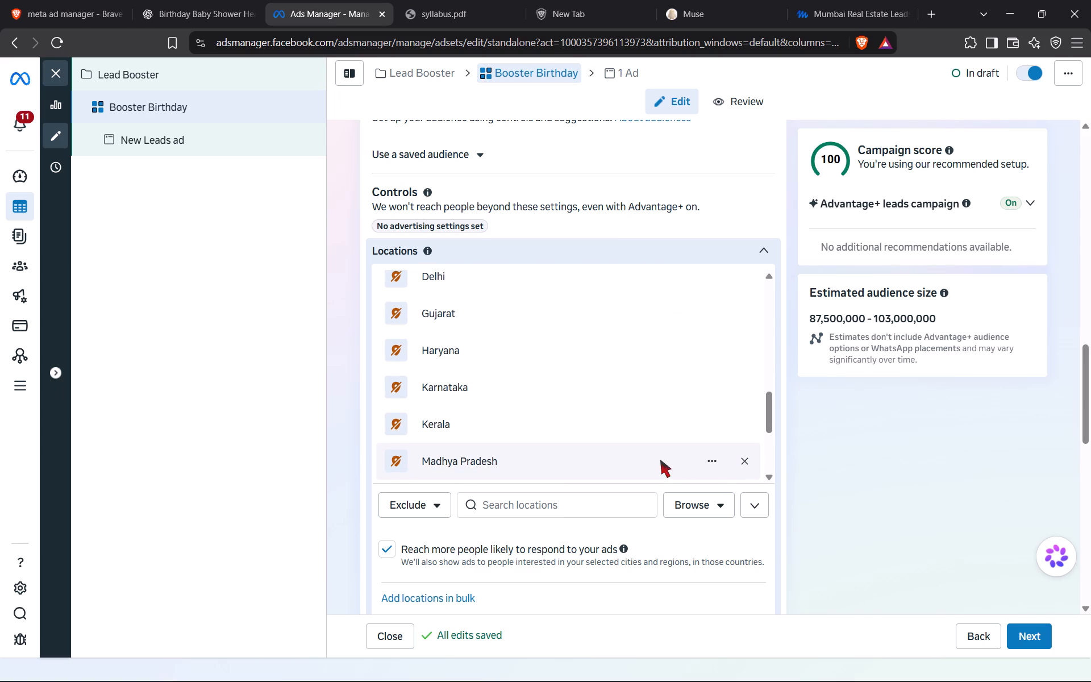
pyautogui.scroll(-1, 660, 460)
pyautogui.scroll(6, 644, 445)
pyautogui.scroll(1, 622, 400)
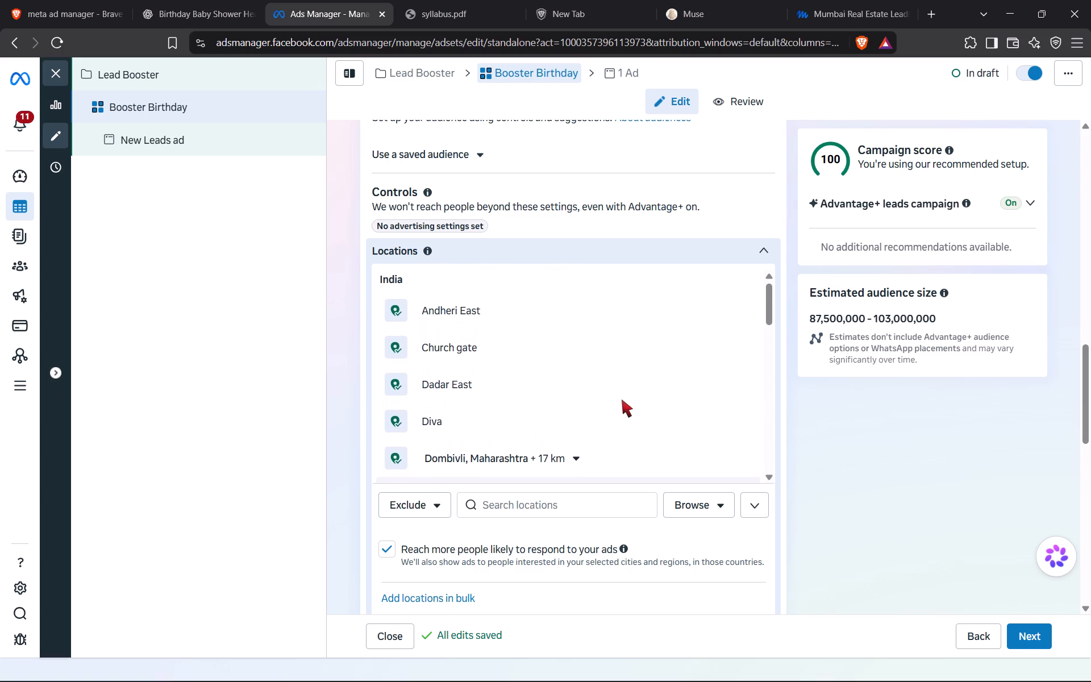
pyautogui.scroll(2, 622, 400)
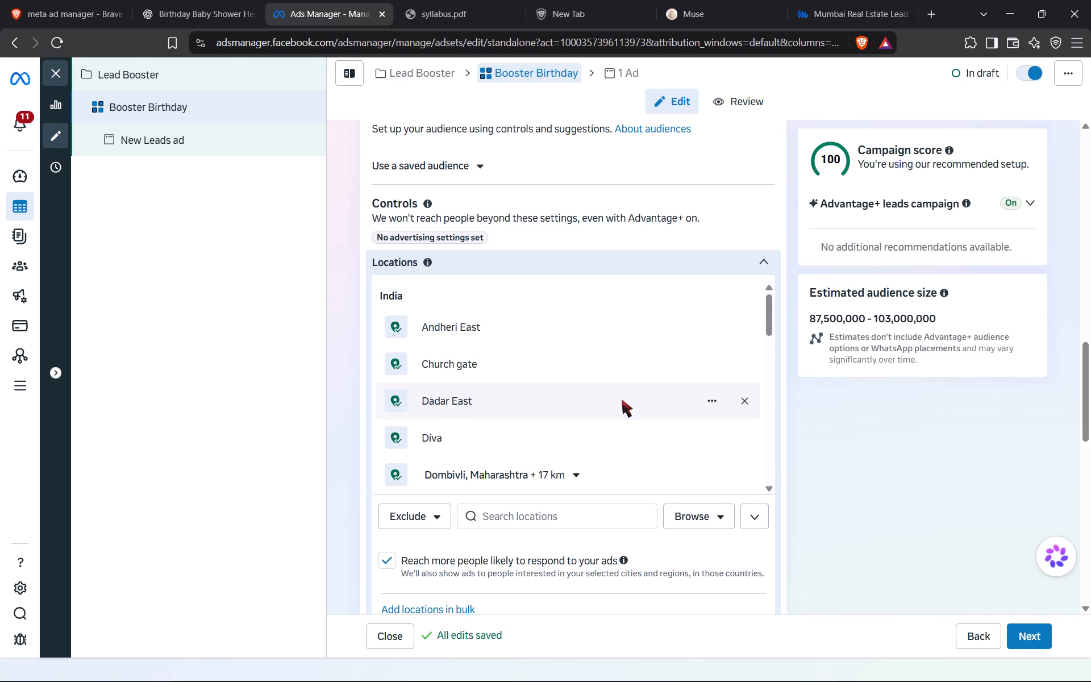
pyautogui.scroll(1, 622, 400)
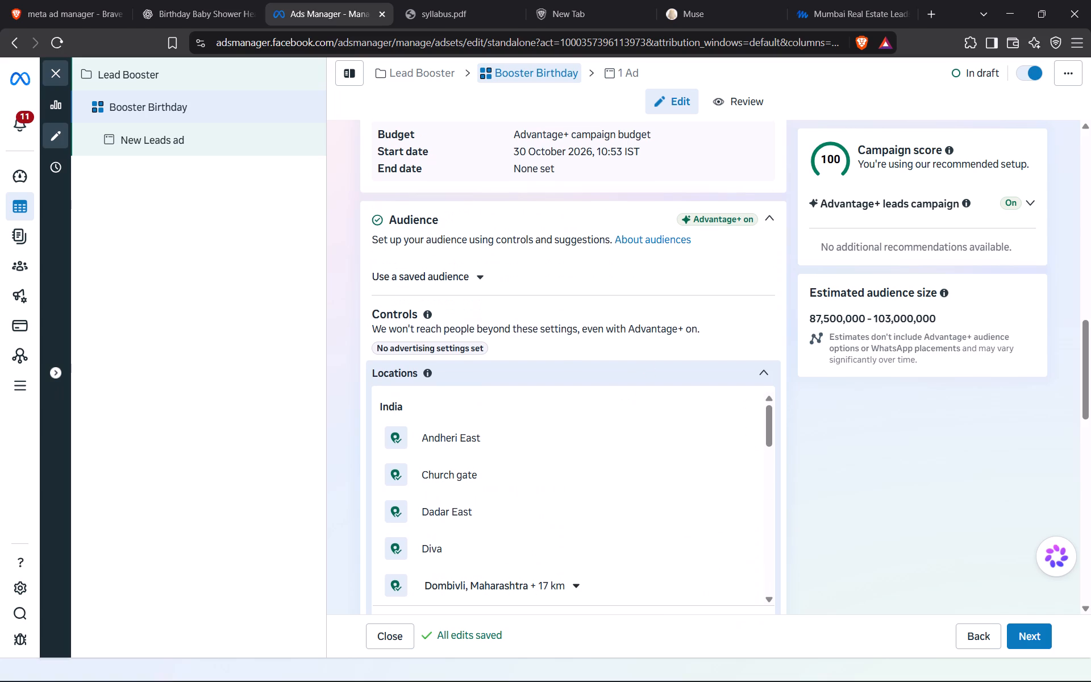
pyautogui.scroll(-1, 655, 328)
pyautogui.scroll(-2, 590, 484)
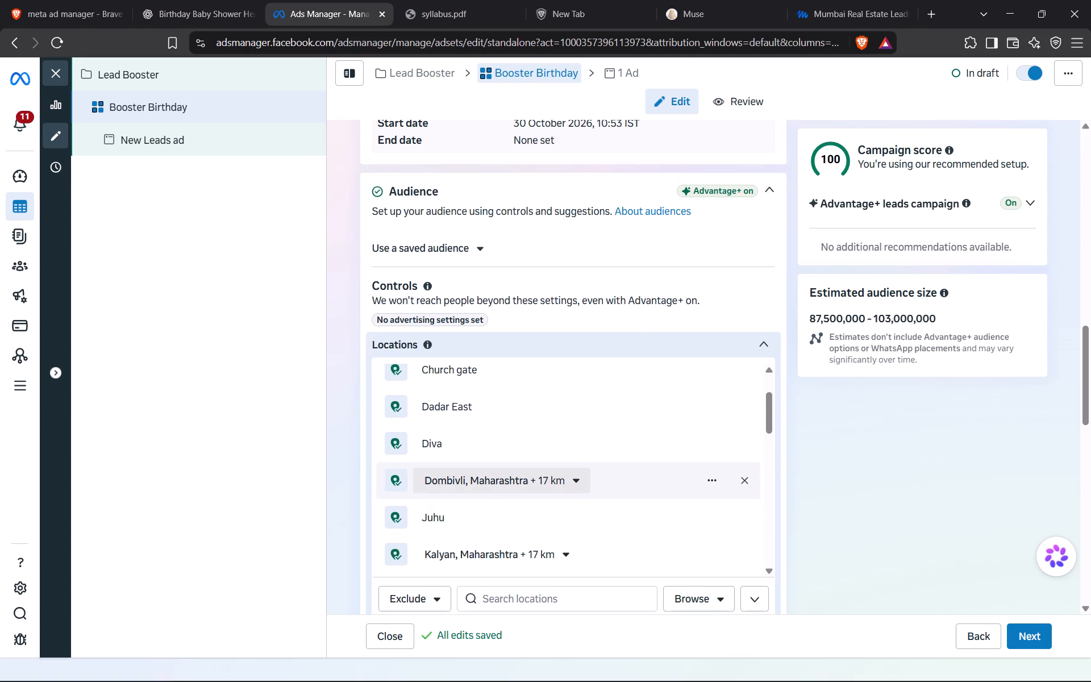
pyautogui.scroll(-1, 590, 484)
pyautogui.scroll(-1, 722, 254)
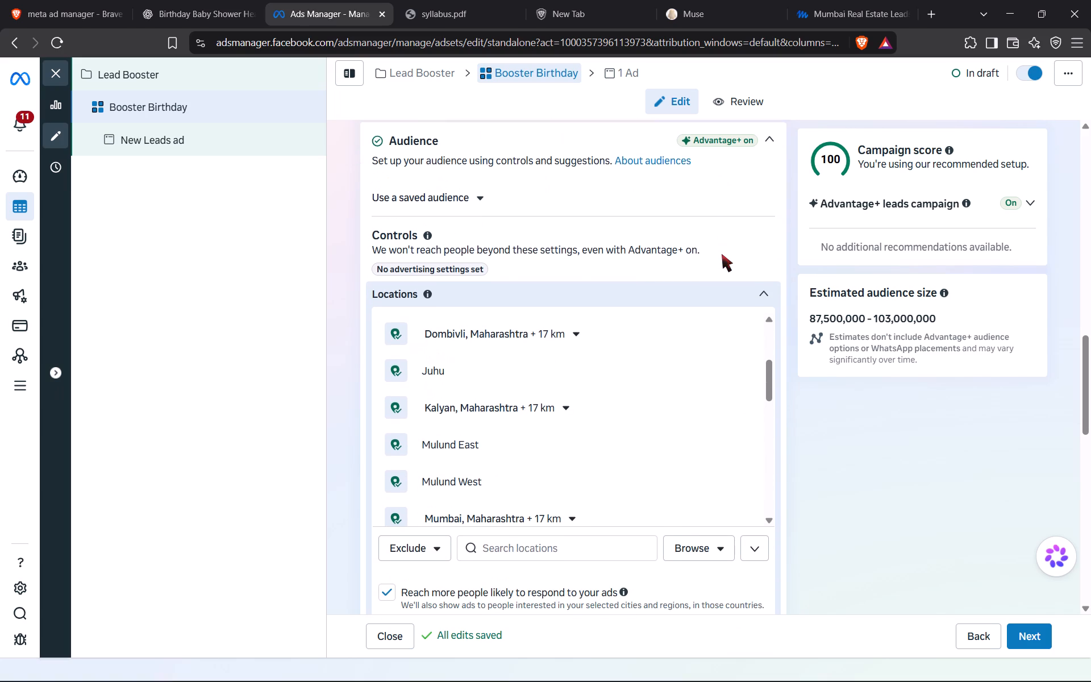
pyautogui.scroll(-1, 722, 254)
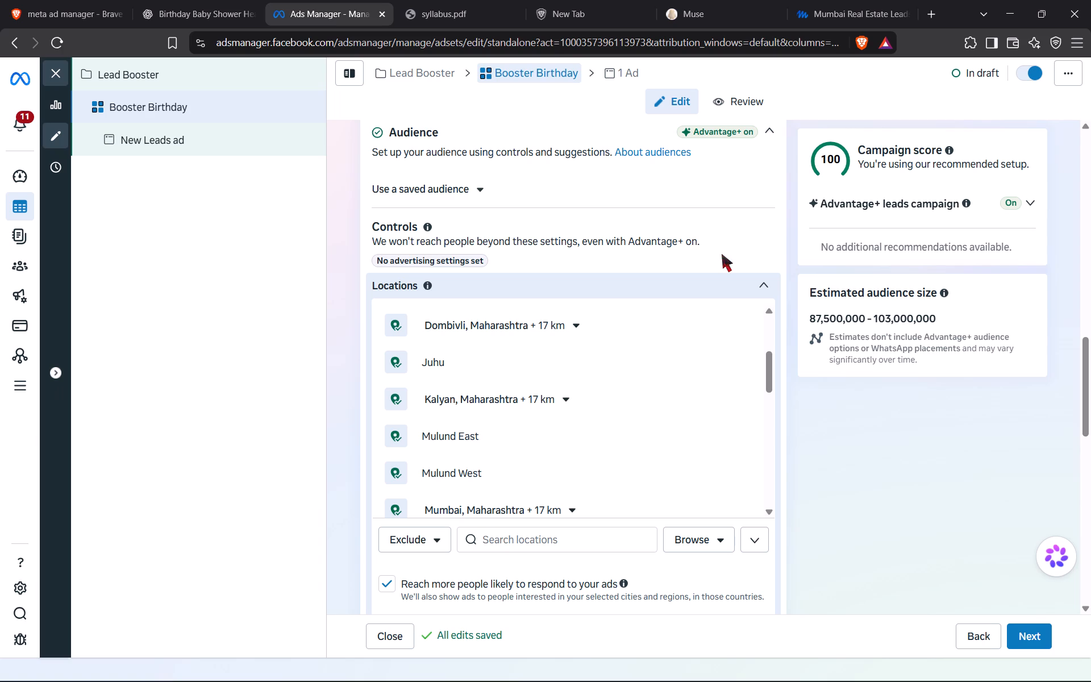
pyautogui.scroll(-1, 689, 355)
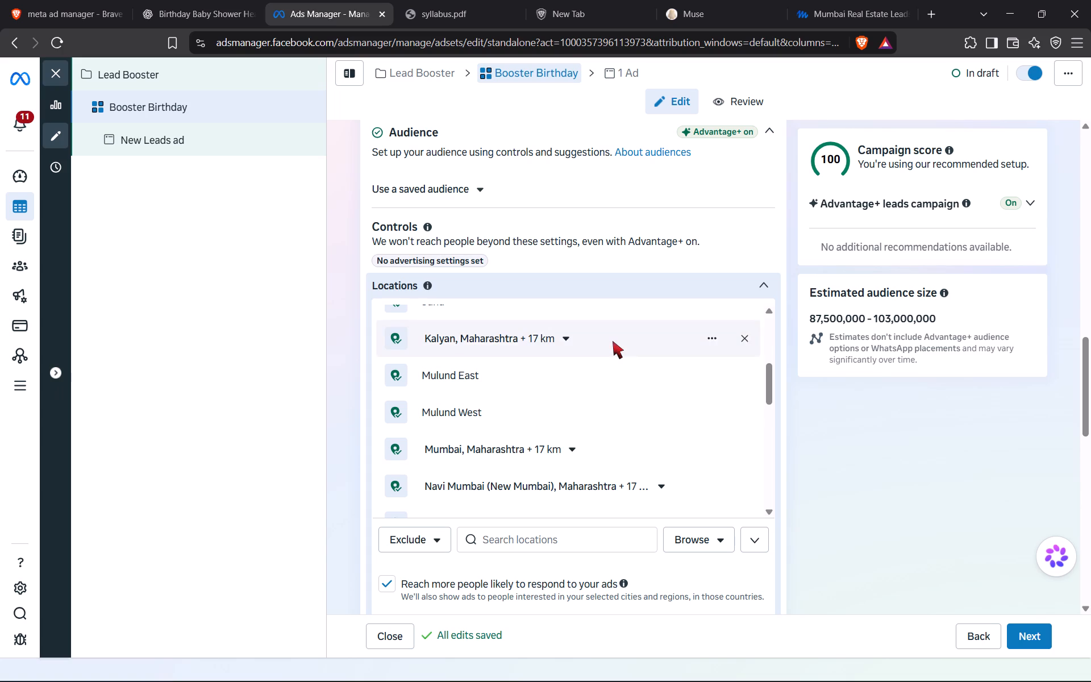
pyautogui.scroll(2, 613, 341)
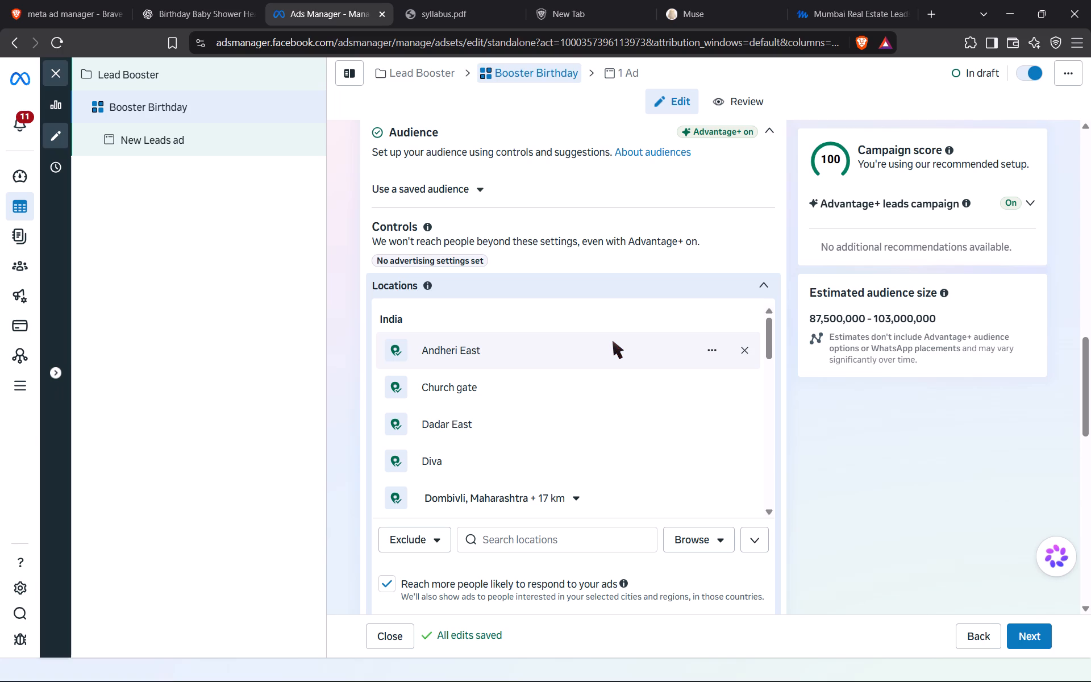
pyautogui.scroll(-5, 594, 333)
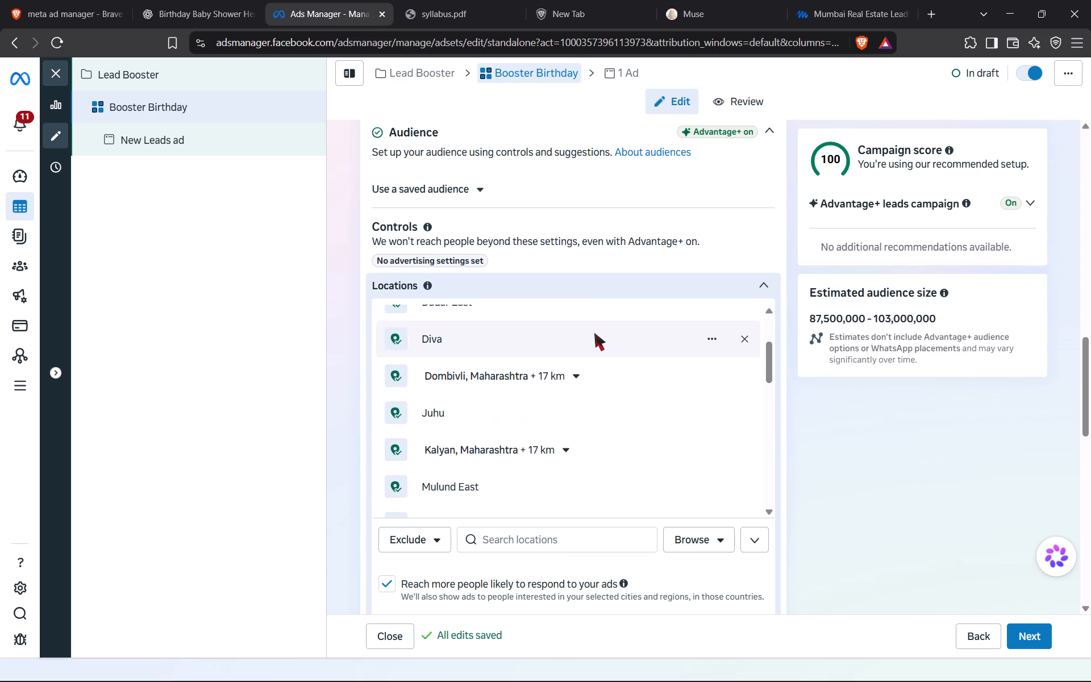
# Examine the ad set's audience suggestions, India policy requirements and placements sections.
pyautogui.scroll(-9, 594, 333)
pyautogui.scroll(1, 615, 294)
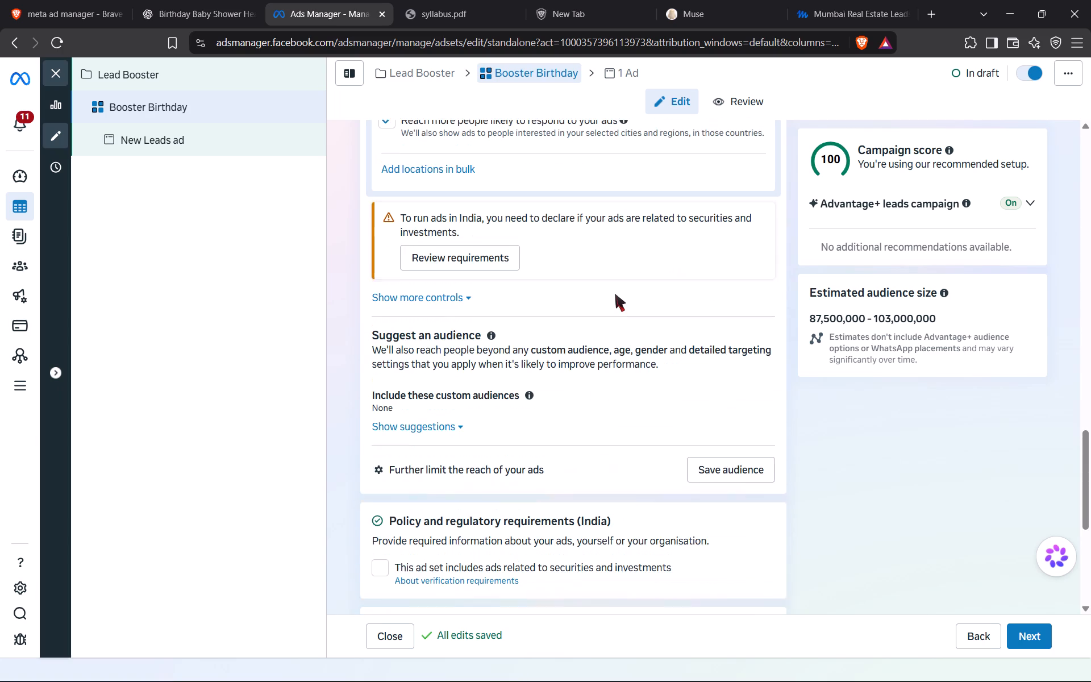
pyautogui.scroll(1, 615, 294)
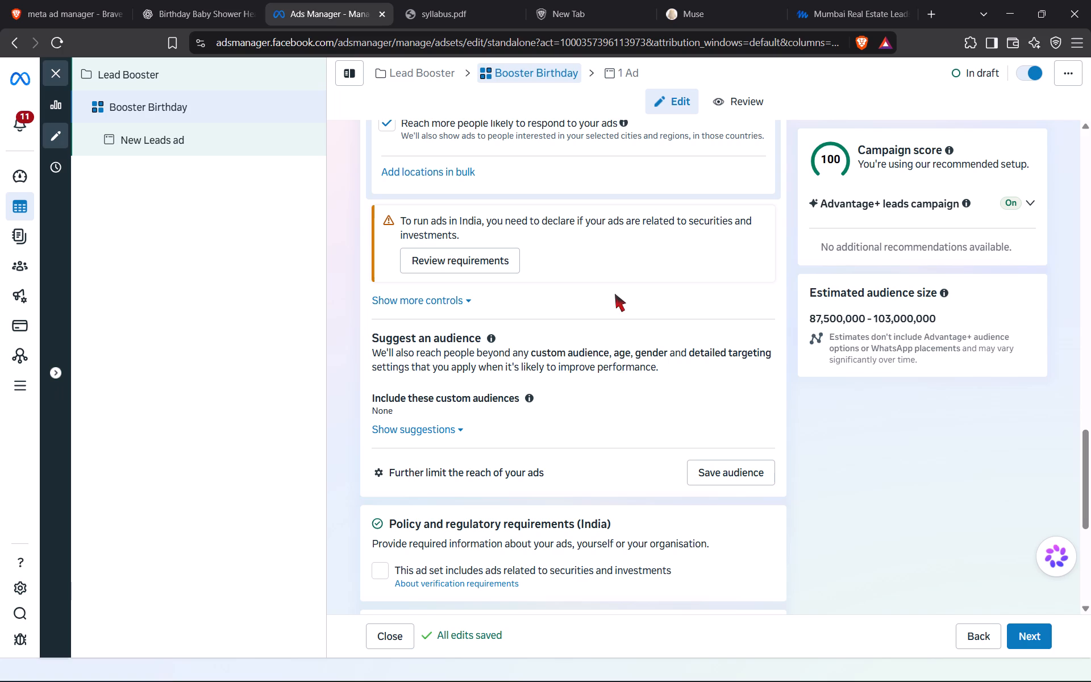
pyautogui.scroll(-2, 615, 294)
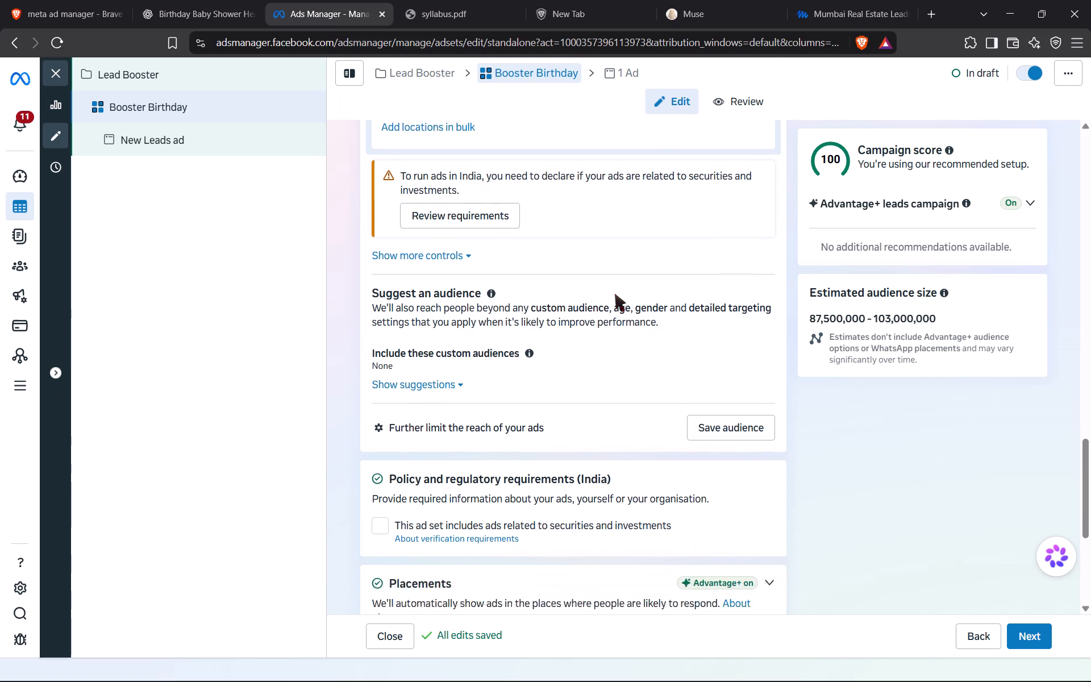
pyautogui.scroll(-2, 615, 294)
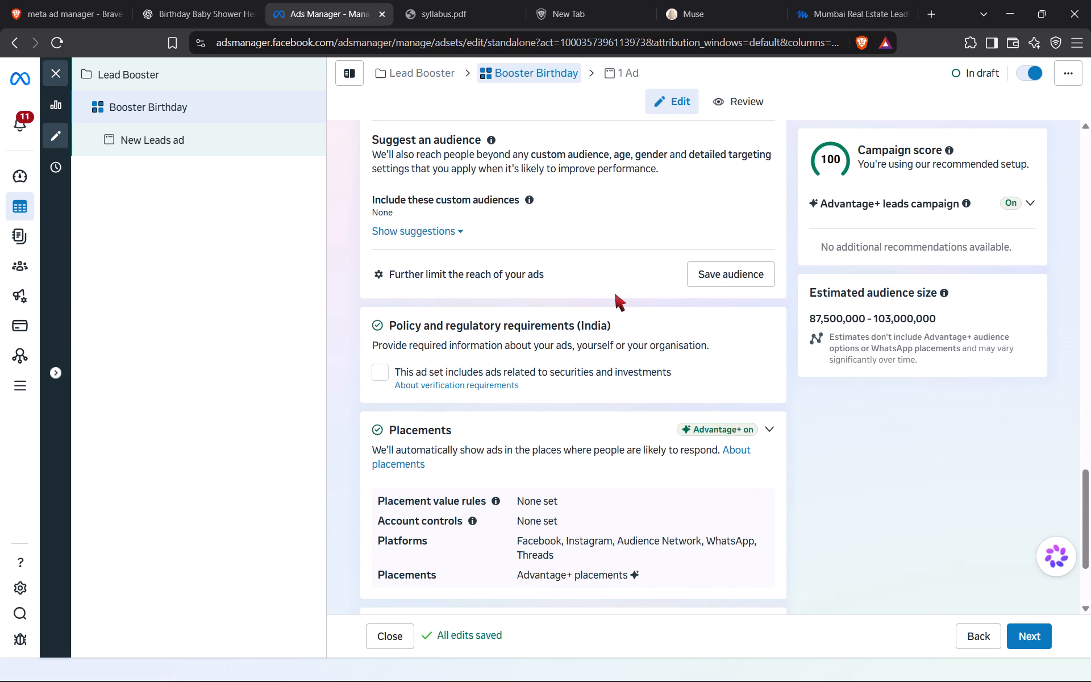
pyautogui.scroll(1, 615, 294)
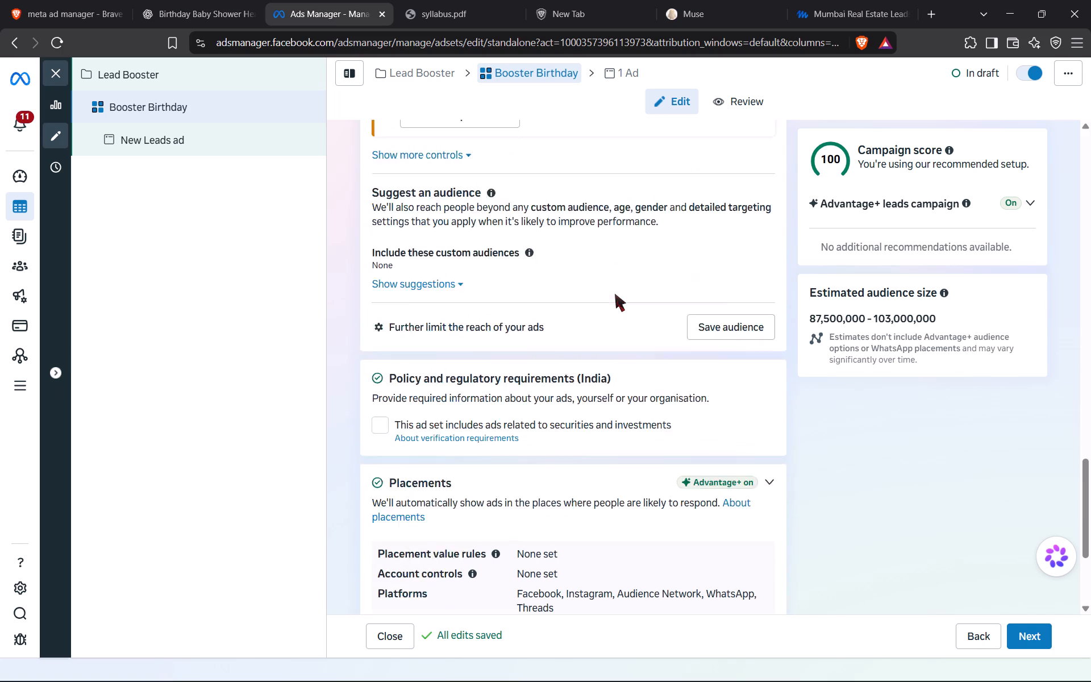
pyautogui.scroll(6, 615, 294)
pyautogui.scroll(-3, 615, 294)
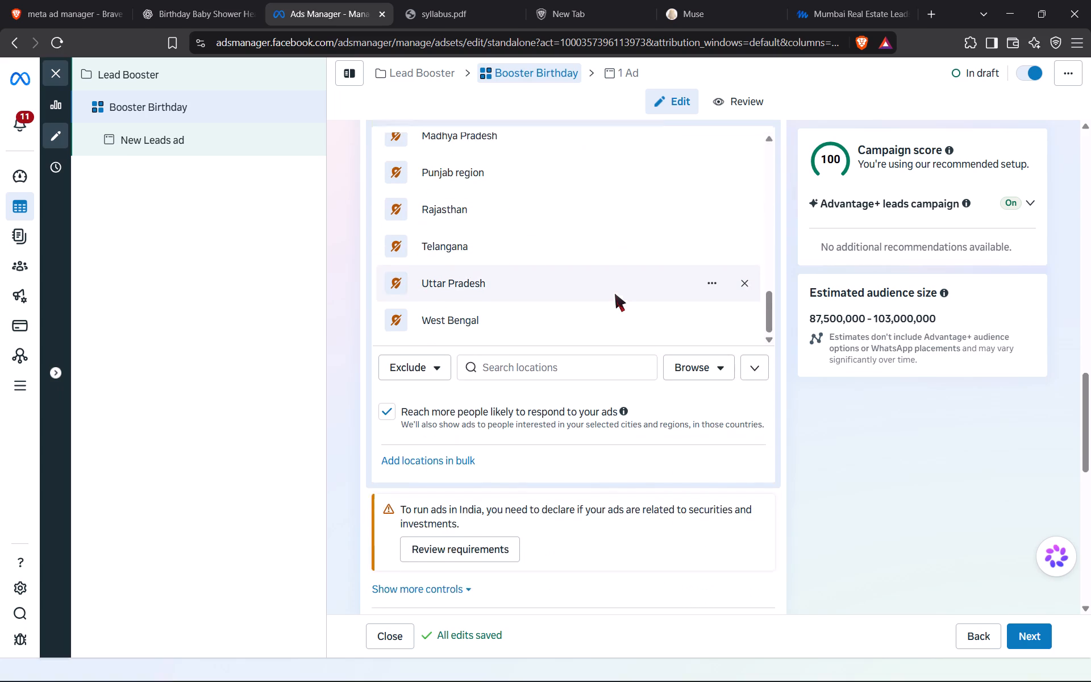
pyautogui.scroll(-3, 615, 294)
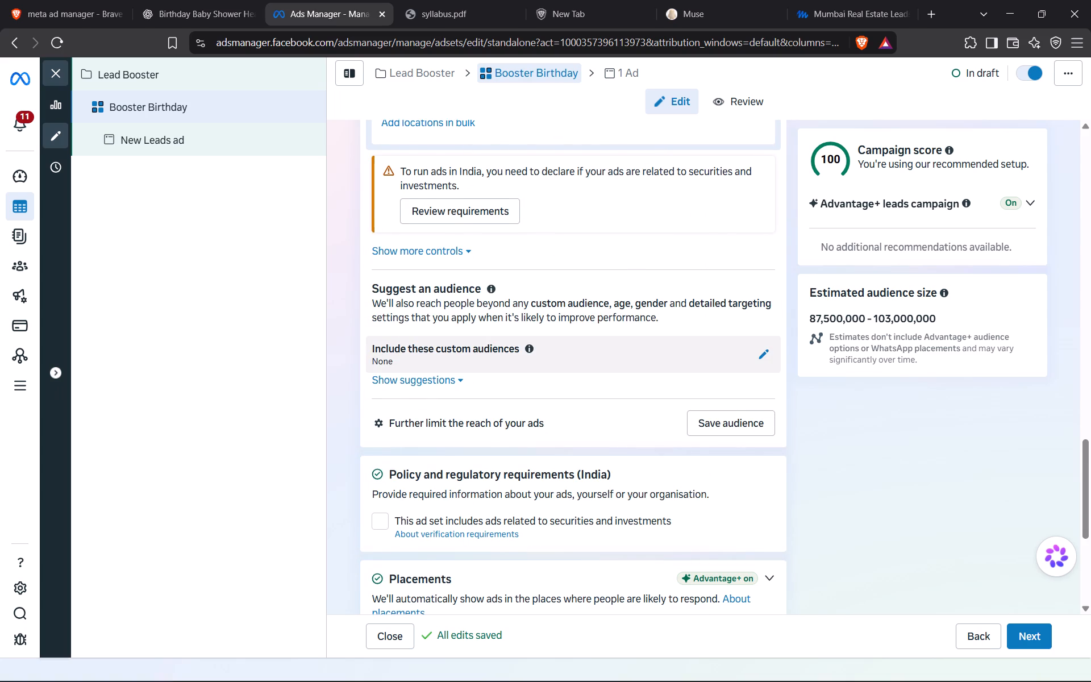
pyautogui.scroll(1, 527, 304)
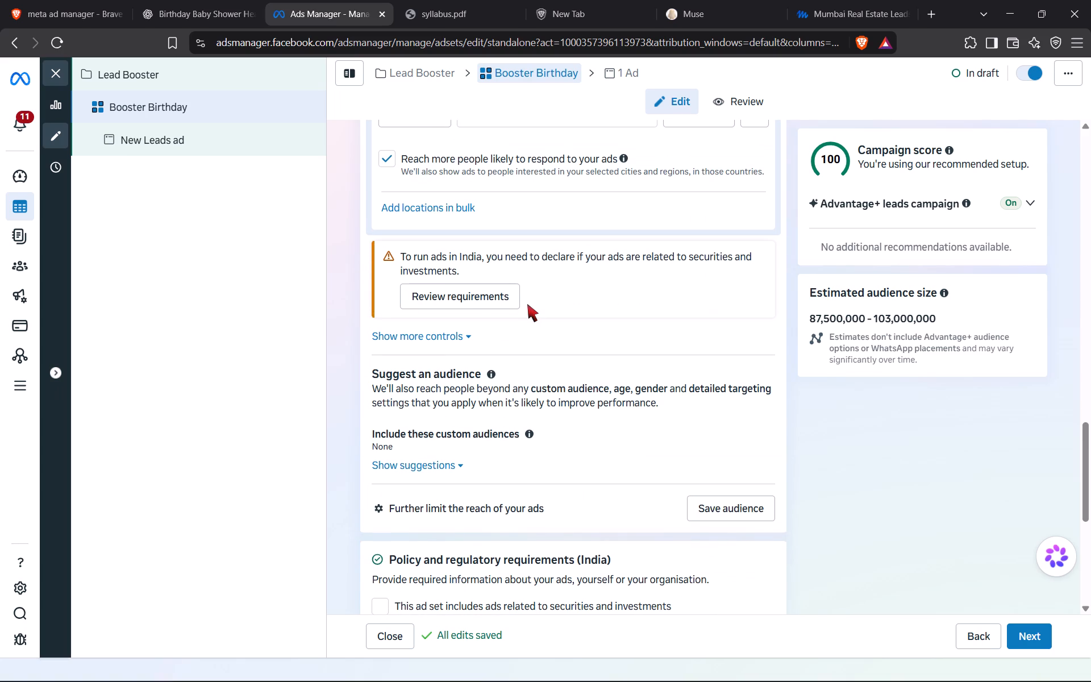
pyautogui.scroll(-1, 531, 411)
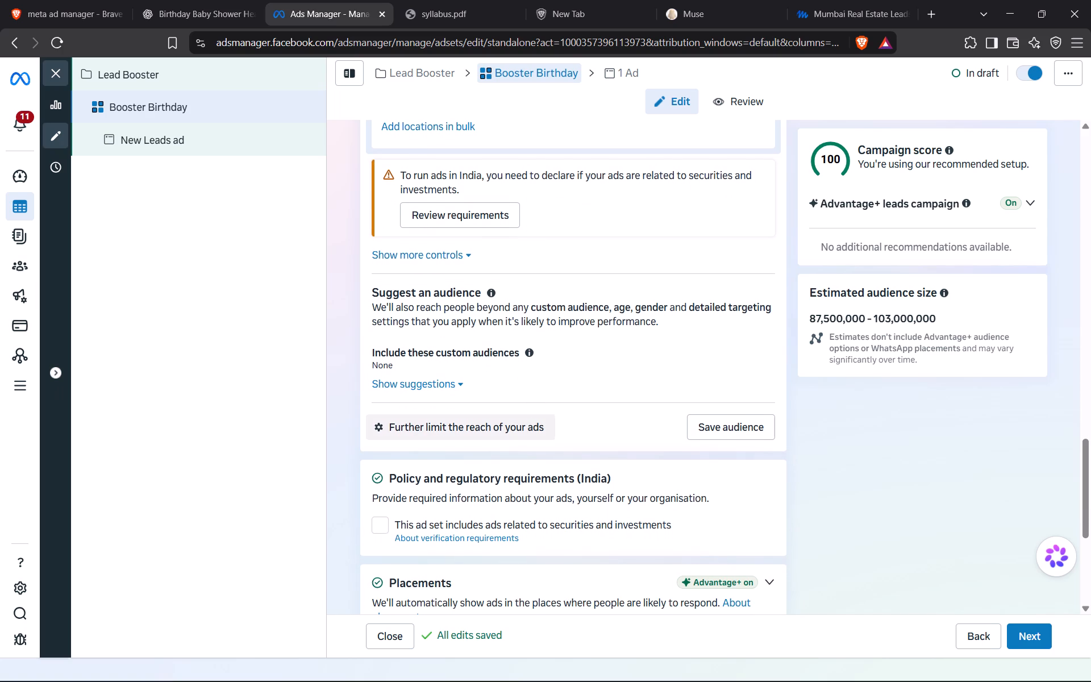
# Open the option to further limit the reach of the ads in the audience section.
pyautogui.click(470, 430)
pyautogui.click(659, 435)
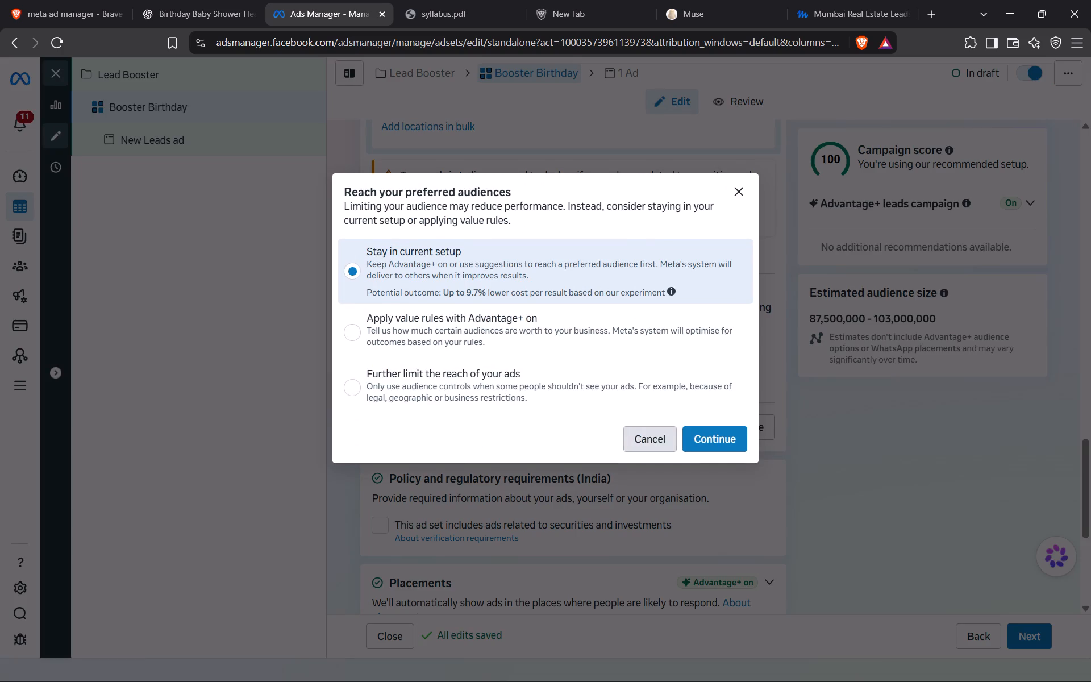
# Show the additional audience controls of the Booster Birthday ad set and set the minimum age to 21.
pyautogui.scroll(2, 548, 302)
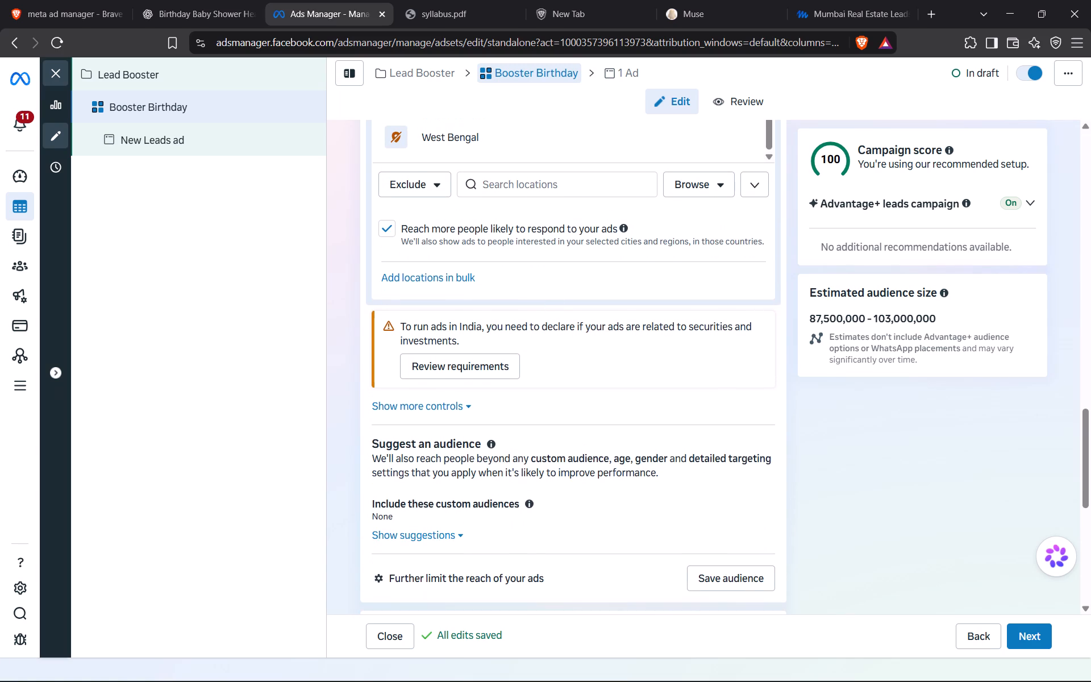
pyautogui.click(453, 407)
pyautogui.click(449, 448)
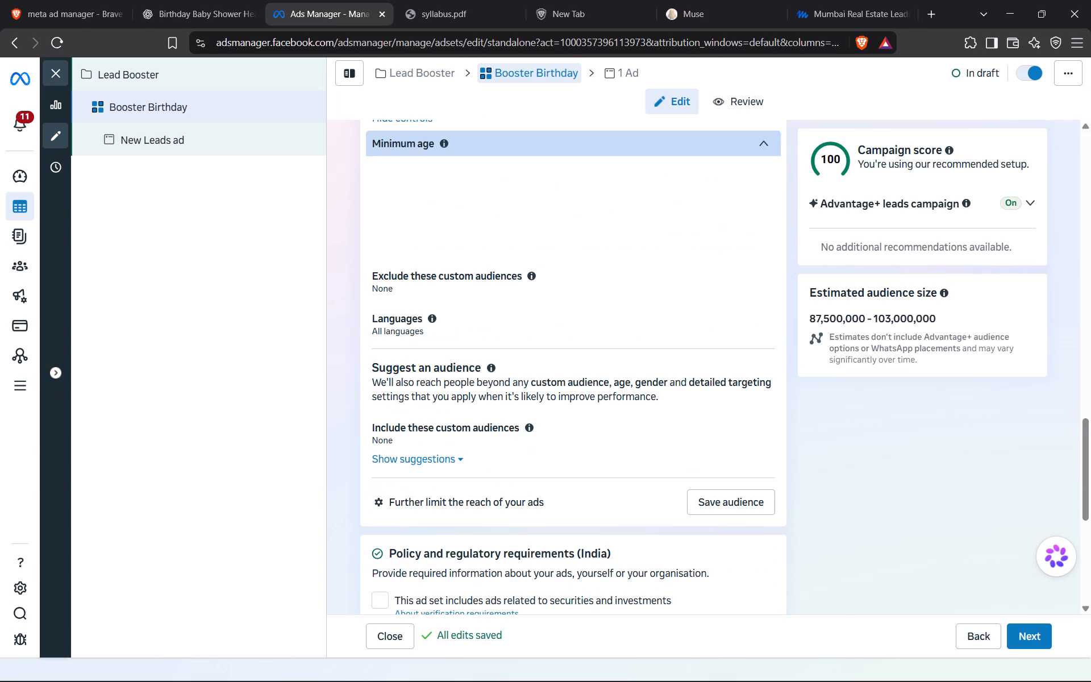
pyautogui.scroll(1, 505, 433)
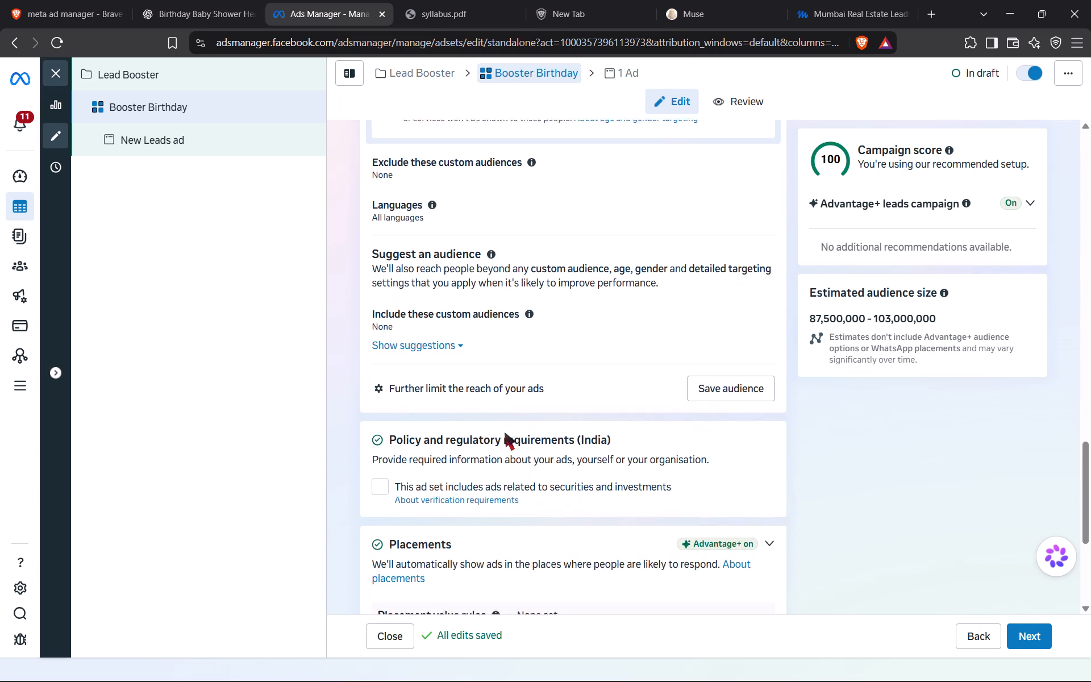
pyautogui.scroll(1, 505, 433)
pyautogui.click(426, 394)
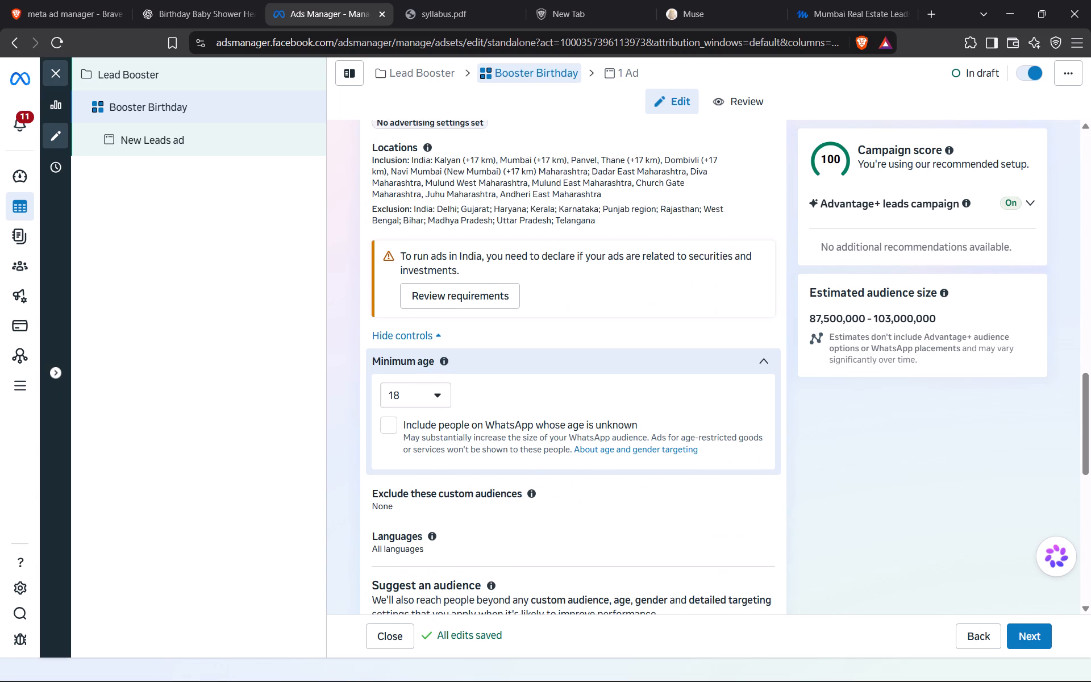
pyautogui.click(423, 504)
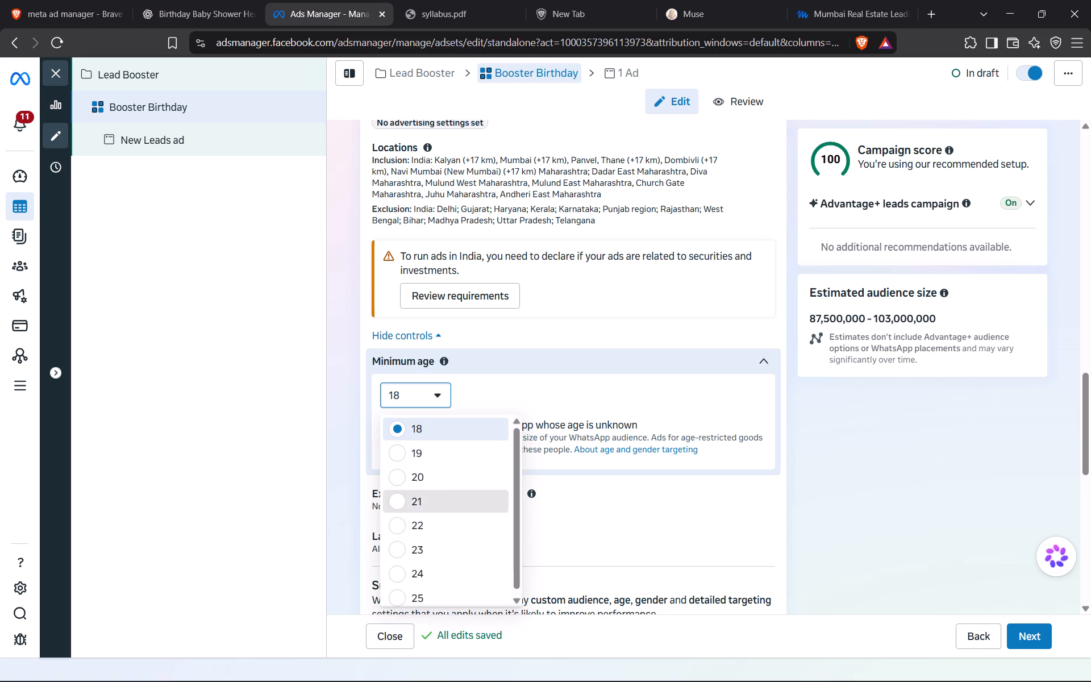
# Include people on WhatsApp whose age is unknown in the audience and dismiss the related notice.
pyautogui.click(388, 418)
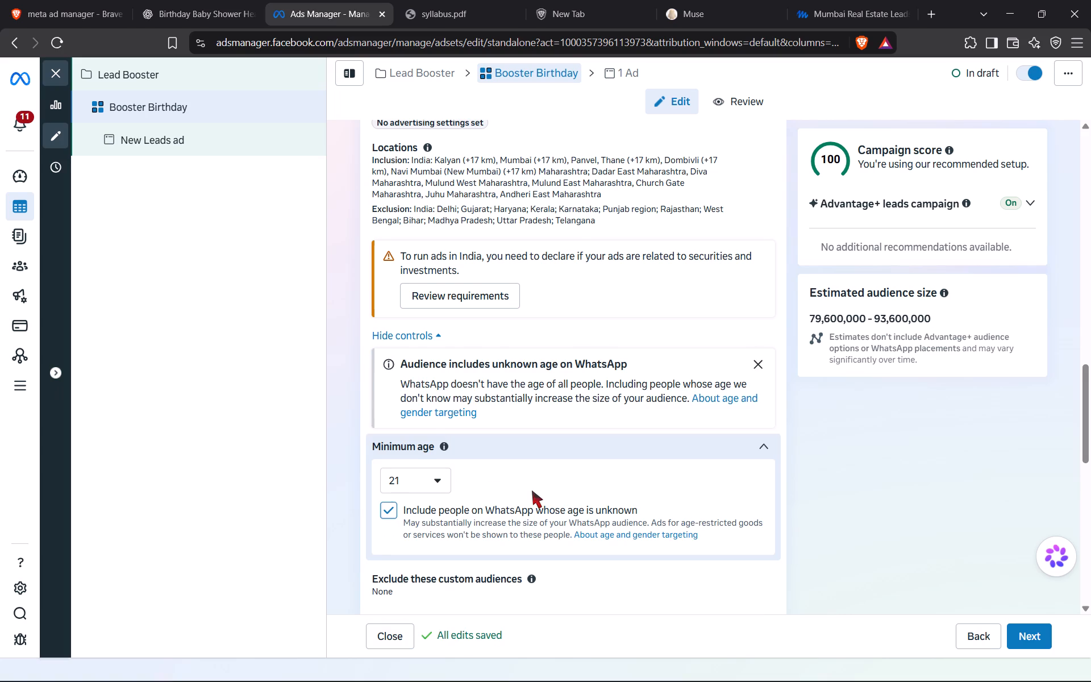
pyautogui.scroll(-1, 532, 490)
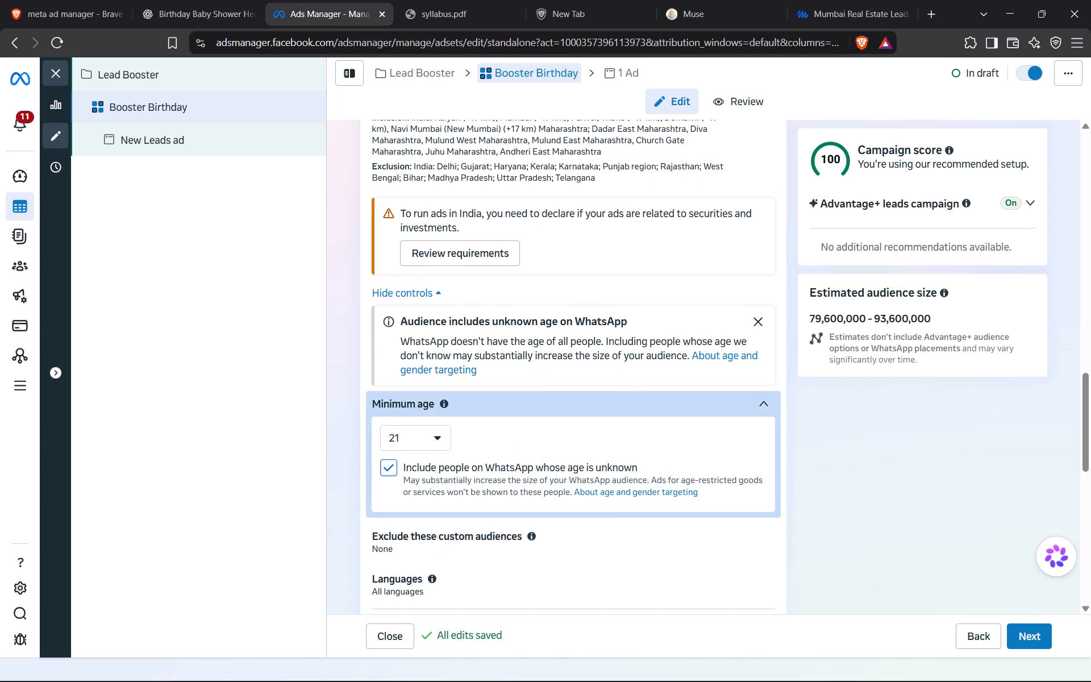
pyautogui.scroll(1, 528, 414)
pyautogui.click(763, 328)
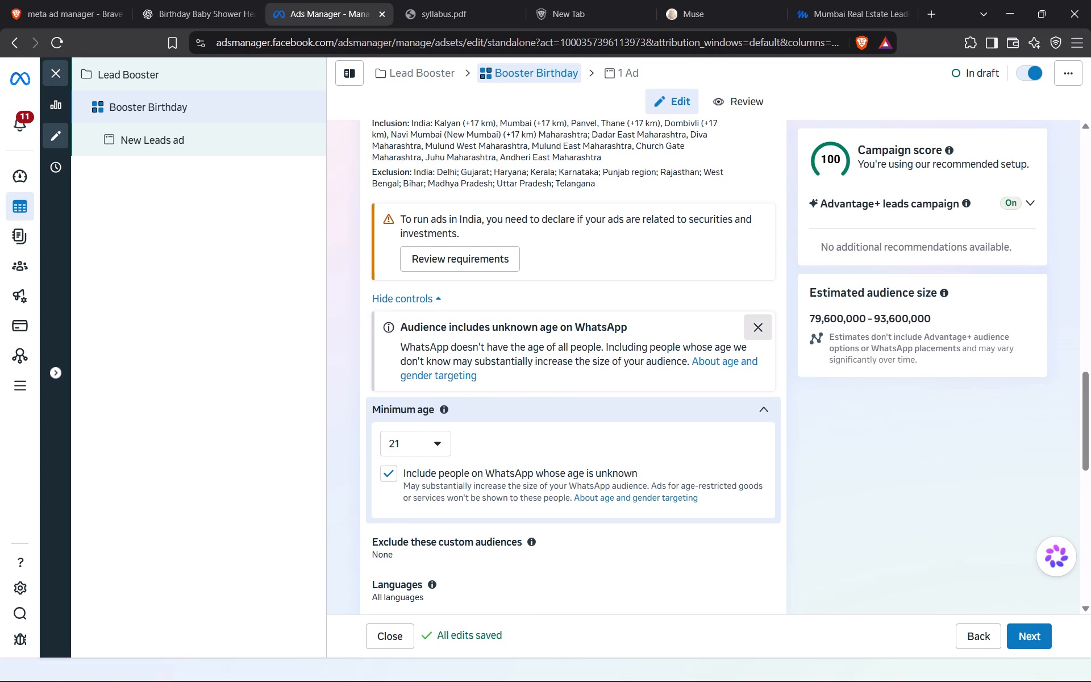
# Check the ad set's remaining policy, placements and brand safety sections and continue to the New Leads ad.
pyautogui.scroll(-6, 517, 431)
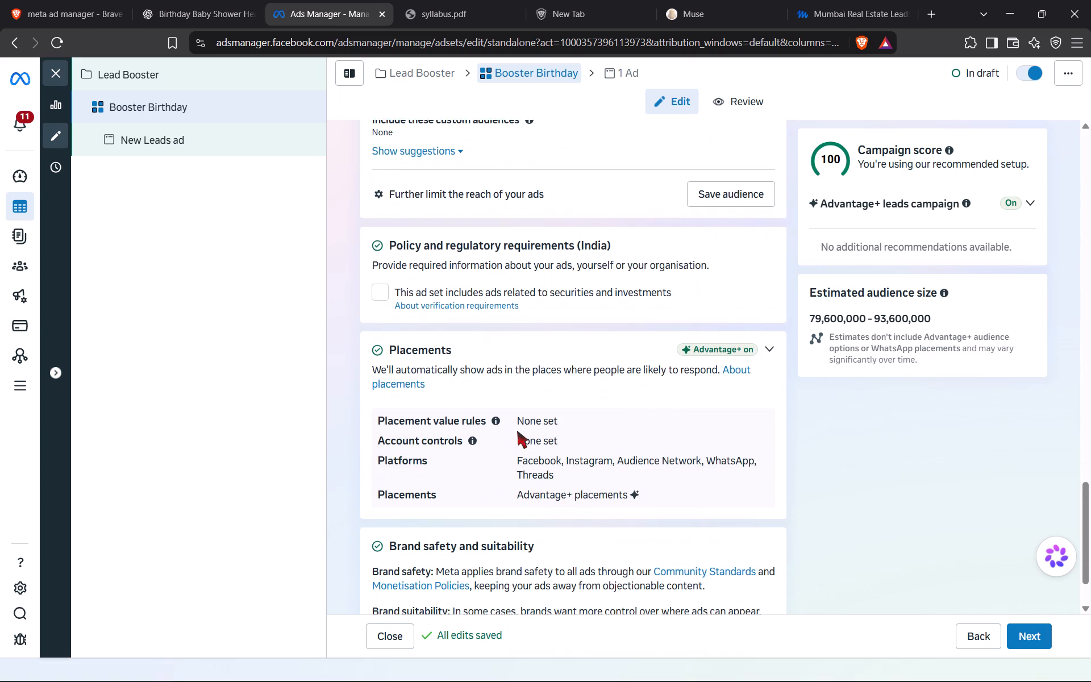
pyautogui.scroll(-3, 517, 431)
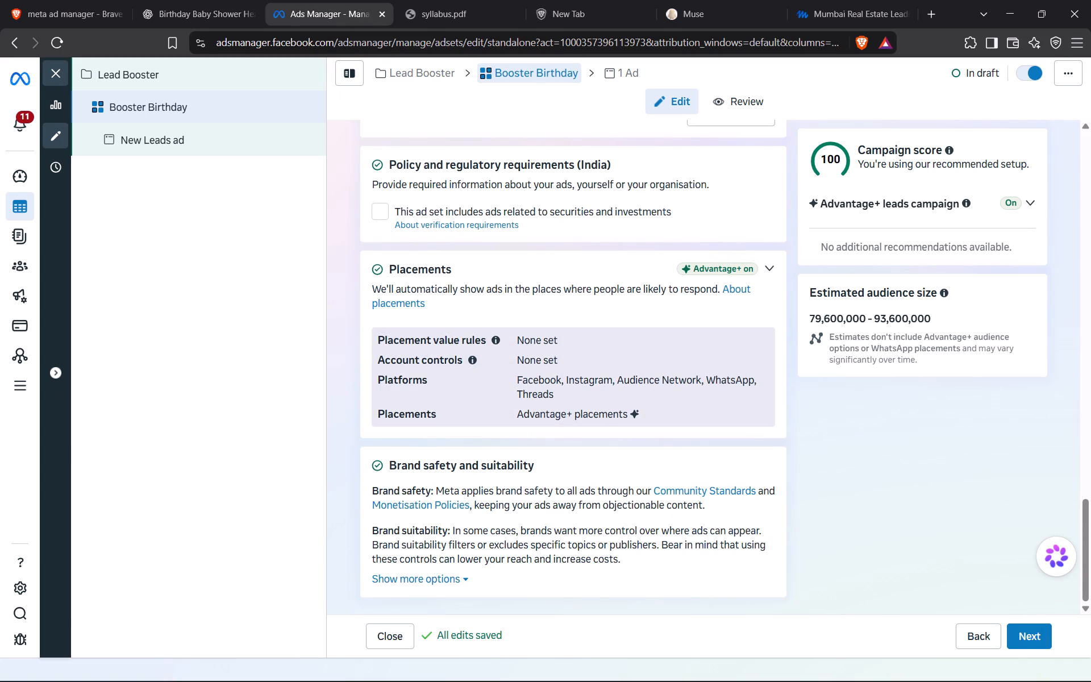
pyautogui.click(1035, 632)
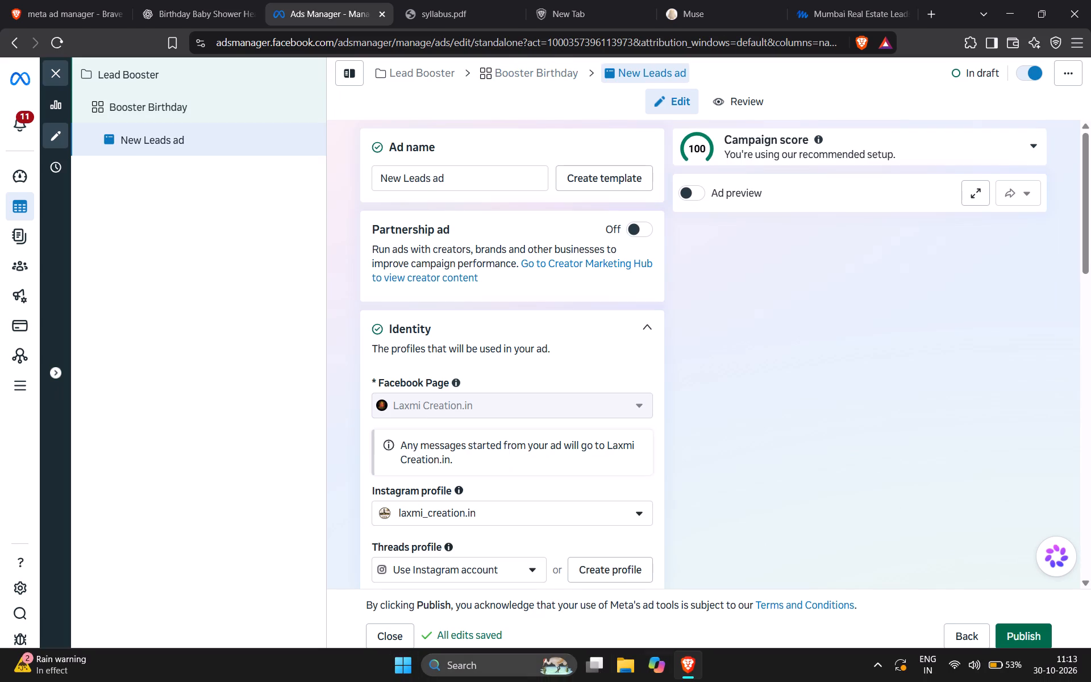
# Search the computer for "kueo" using Windows search.
pyautogui.click(457, 666)
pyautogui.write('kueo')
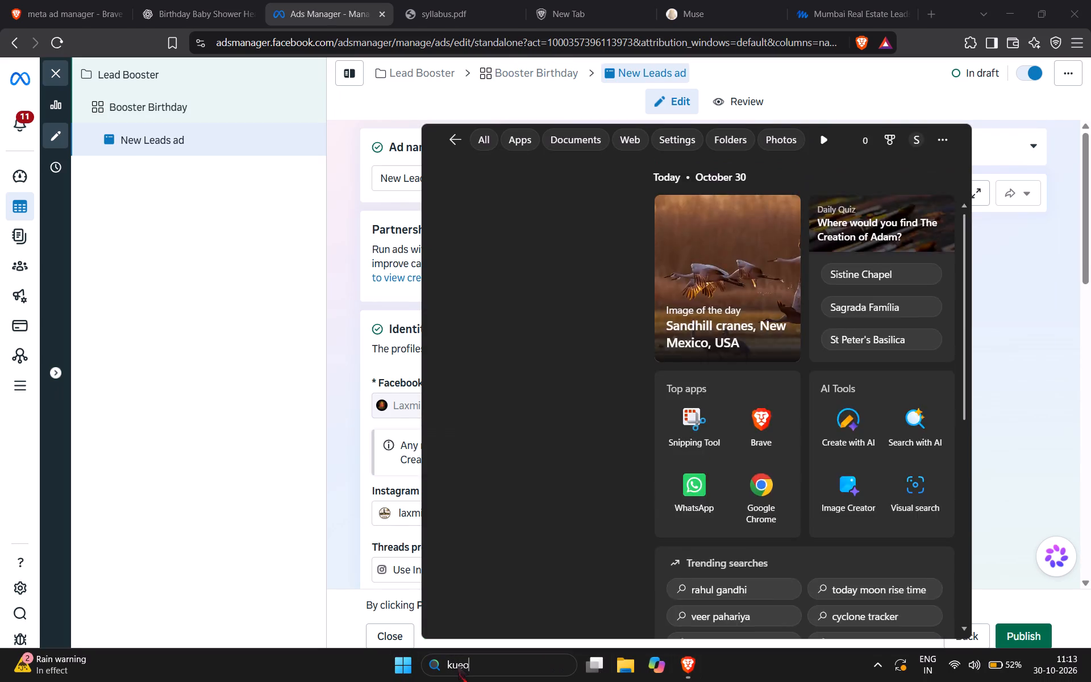
# Shorten the Windows search term to "ku" and open the Kuro app.
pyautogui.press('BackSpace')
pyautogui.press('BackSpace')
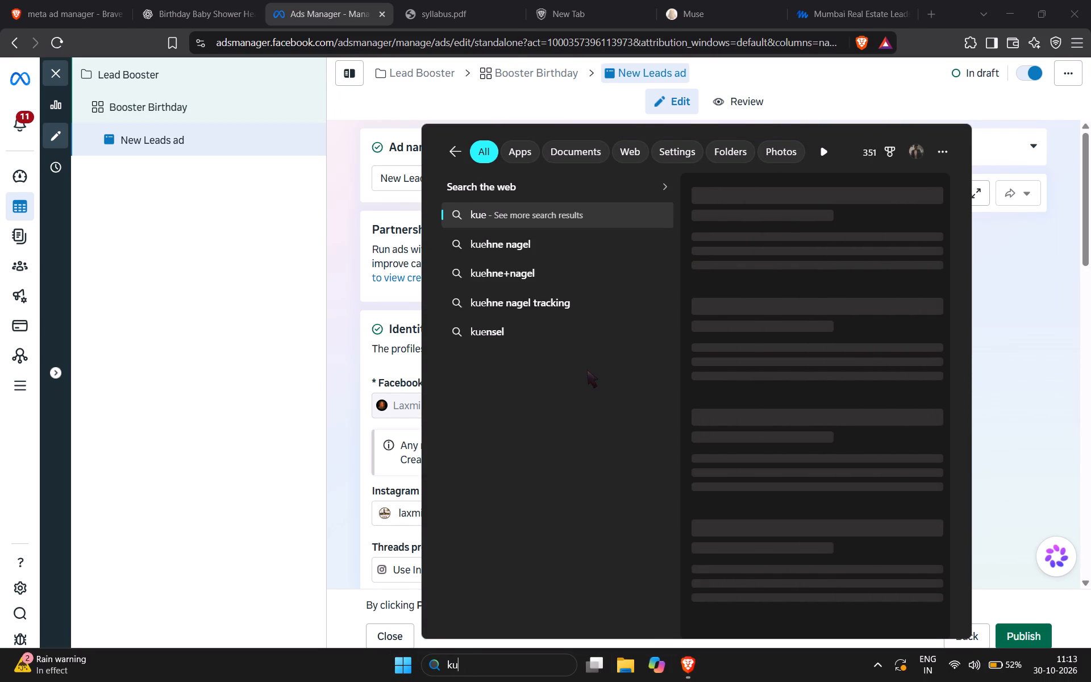
pyautogui.click(596, 473)
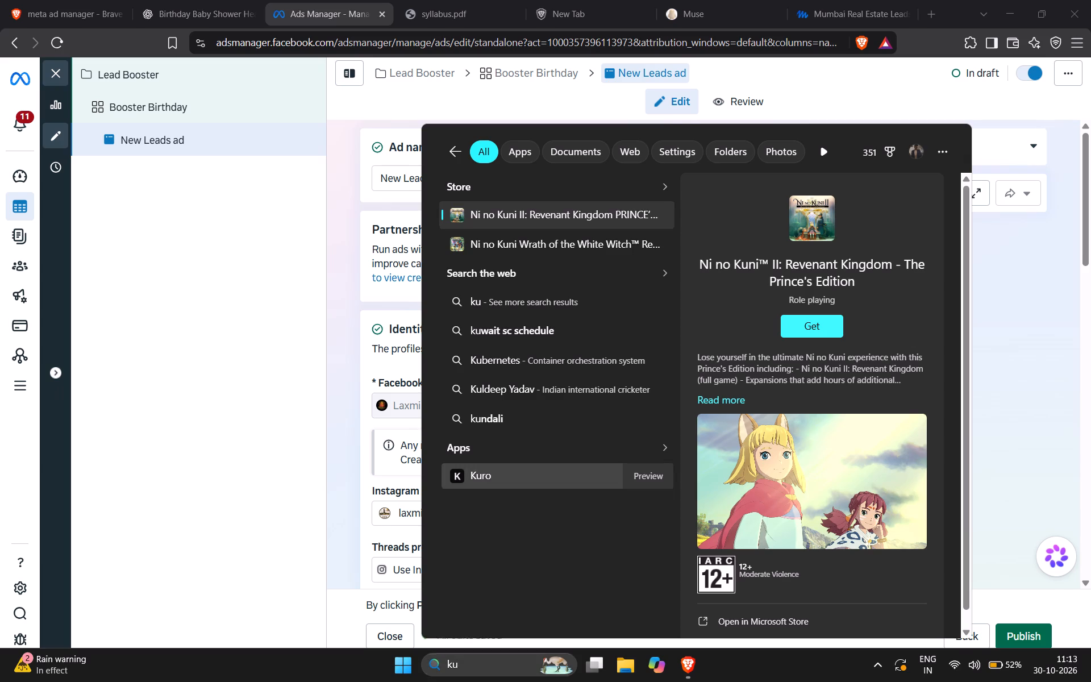
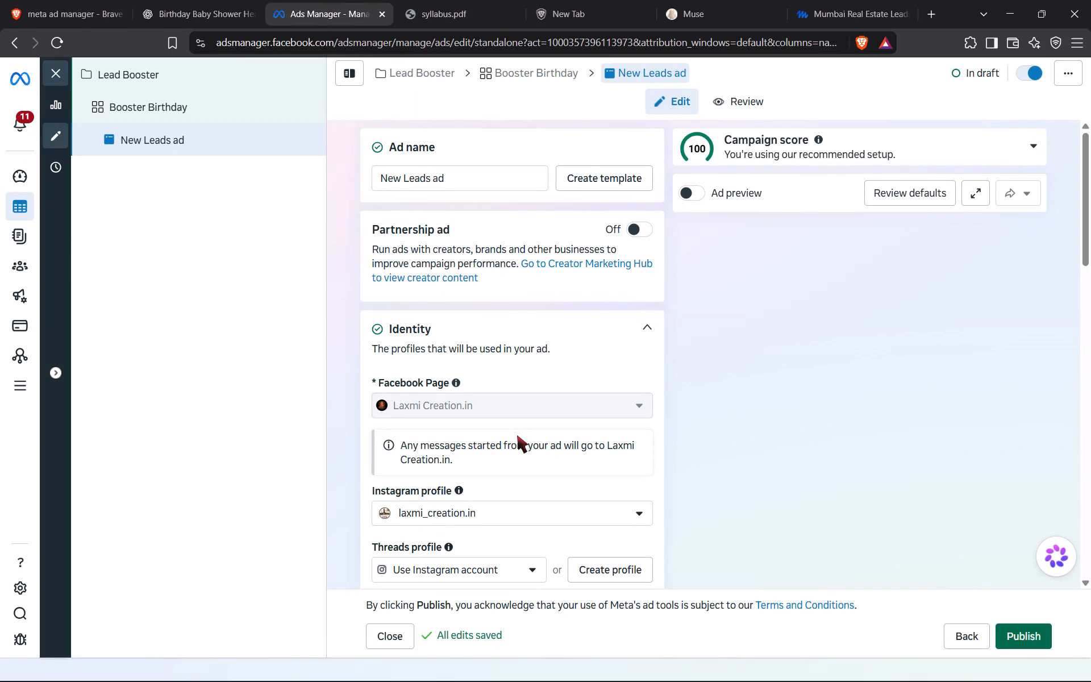
# Rename the New Leads ad as "Lead Birthday".
pyautogui.moveTo(484, 186); pyautogui.dragTo(472, 178)
pyautogui.moveTo(472, 178); pyautogui.dragTo(122, 202)
pyautogui.press('BackSpace')
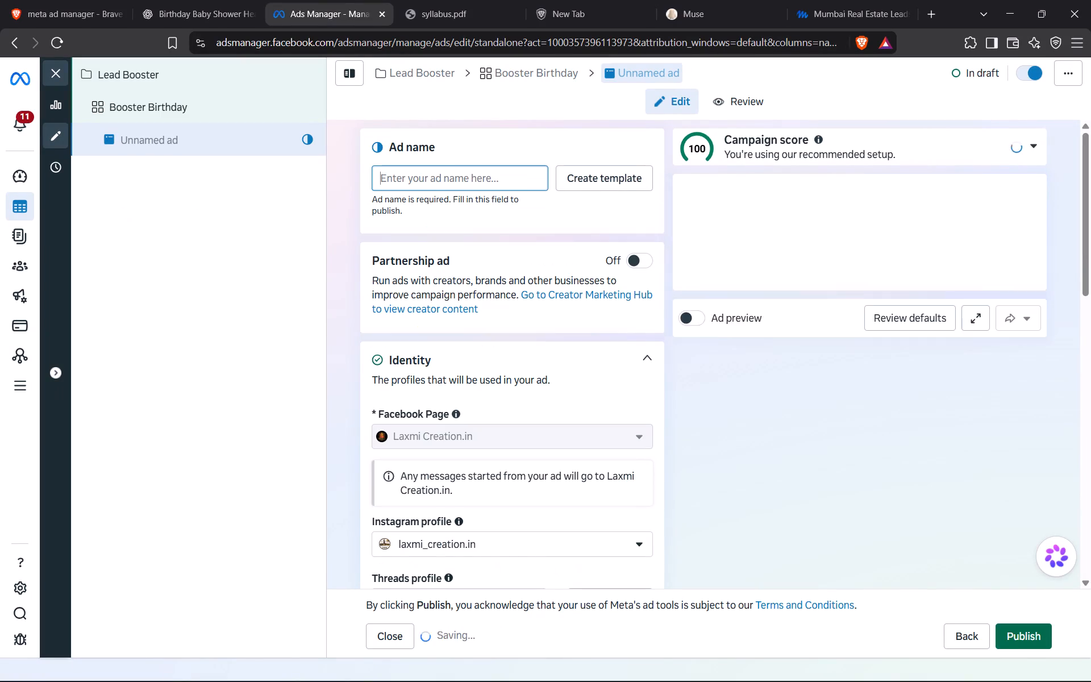
pyautogui.write('Lead Birthday')
# Set the ad's creative format to Carousel in the ad setup section.
pyautogui.scroll(-1, 598, 377)
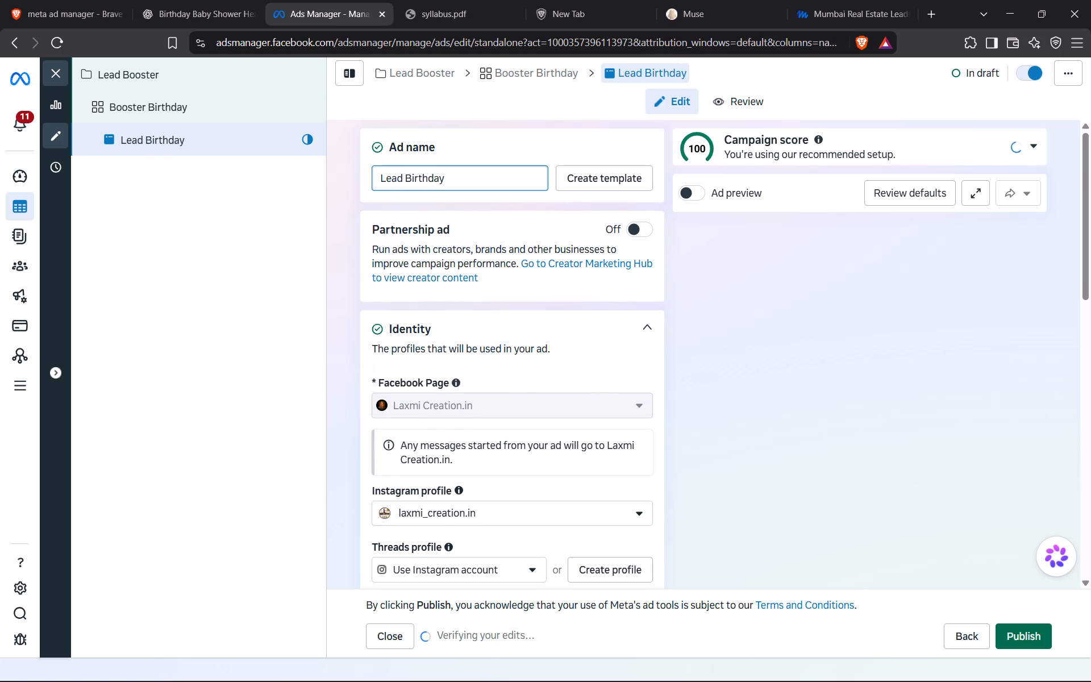
pyautogui.scroll(-1, 598, 377)
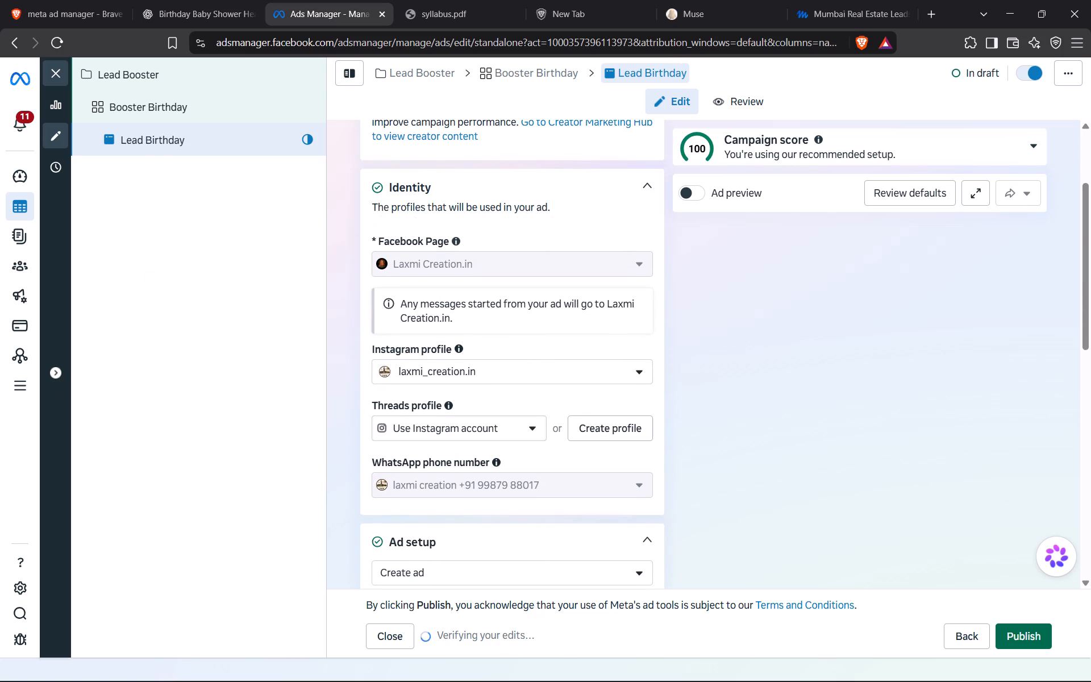
pyautogui.scroll(-3, 498, 433)
pyautogui.click(386, 502)
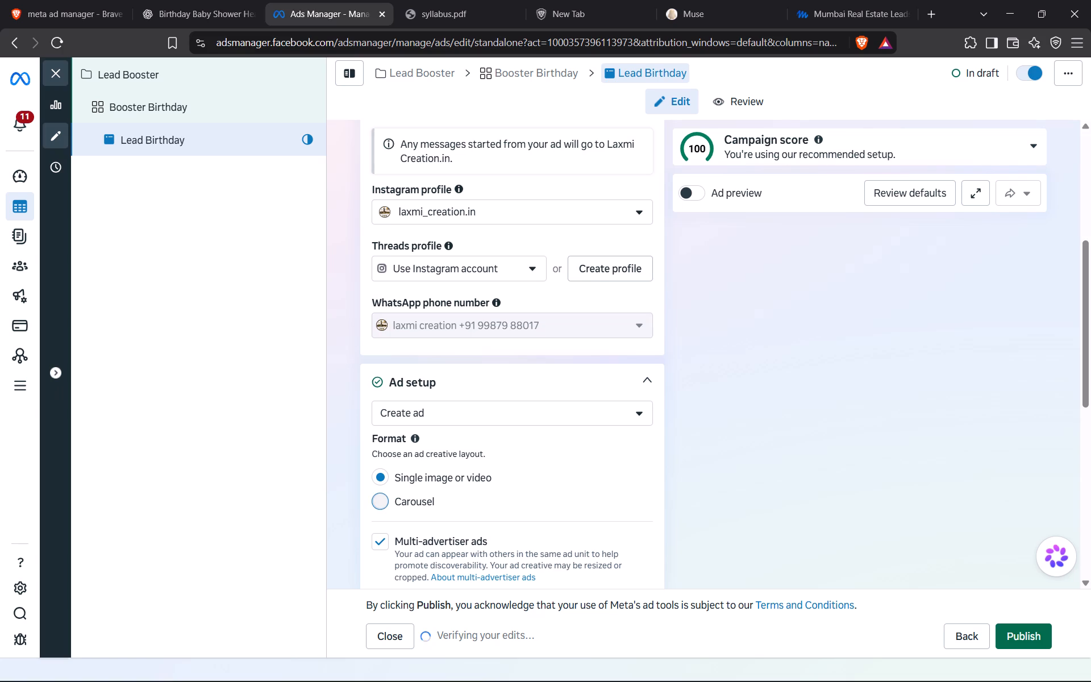
# Add ten image cards to the carousel from the account images: one Laxmi Creation 1254 × 1254 poster and nine decoration photos.
pyautogui.scroll(-4, 477, 490)
pyautogui.scroll(-1, 440, 447)
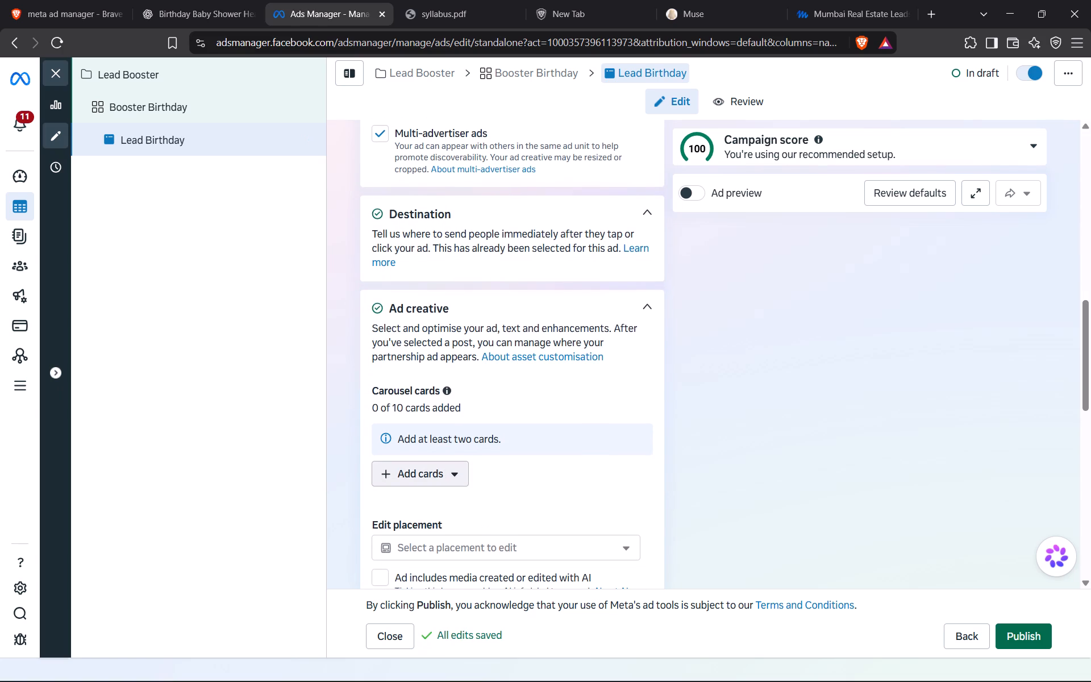
pyautogui.click(434, 481)
pyautogui.click(454, 513)
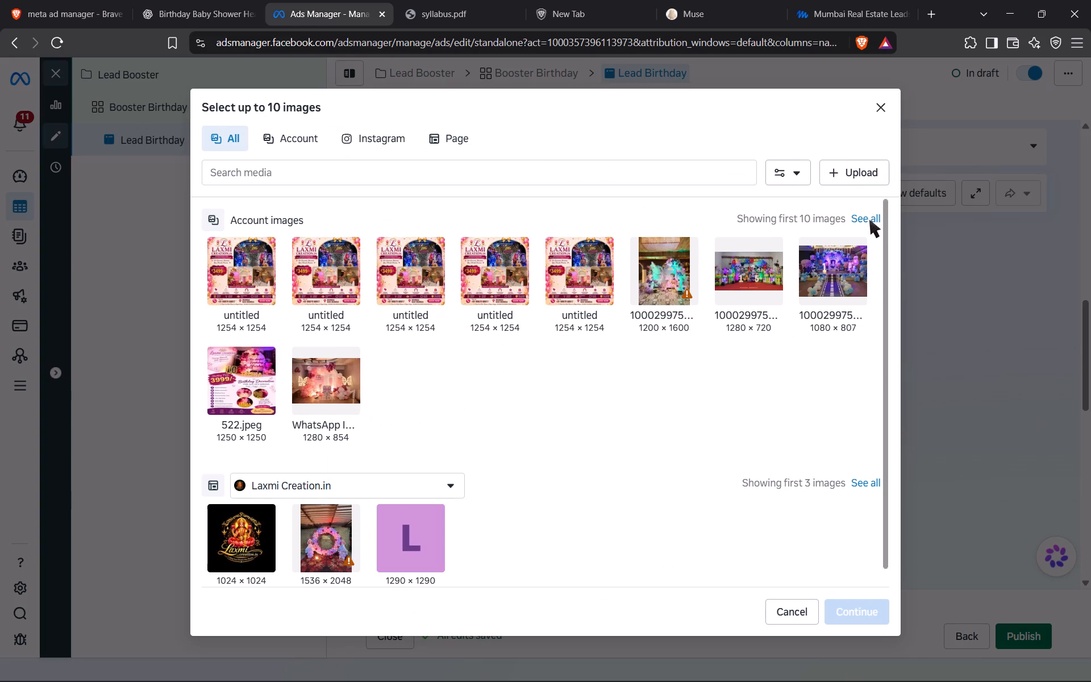
pyautogui.click(865, 217)
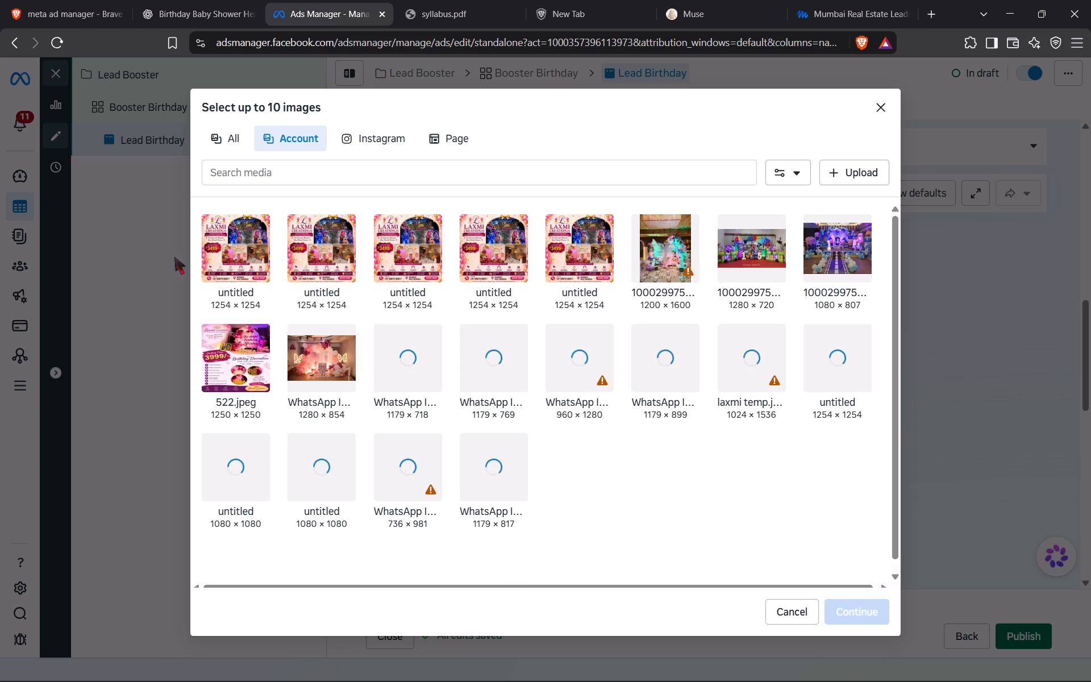
pyautogui.click(208, 258)
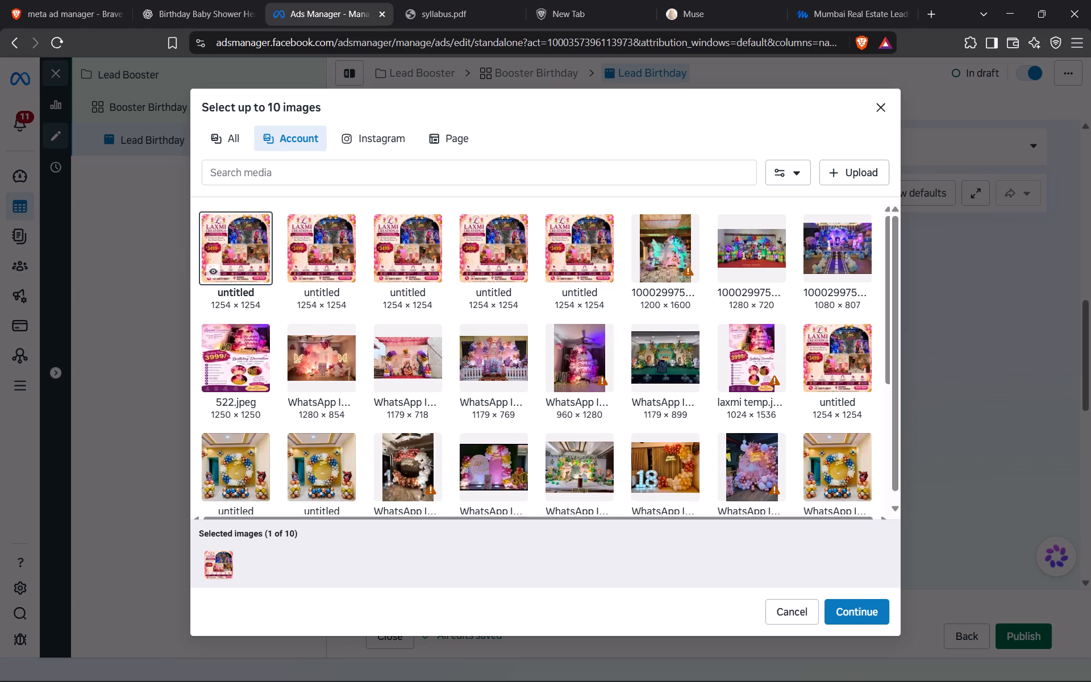
pyautogui.click(747, 252)
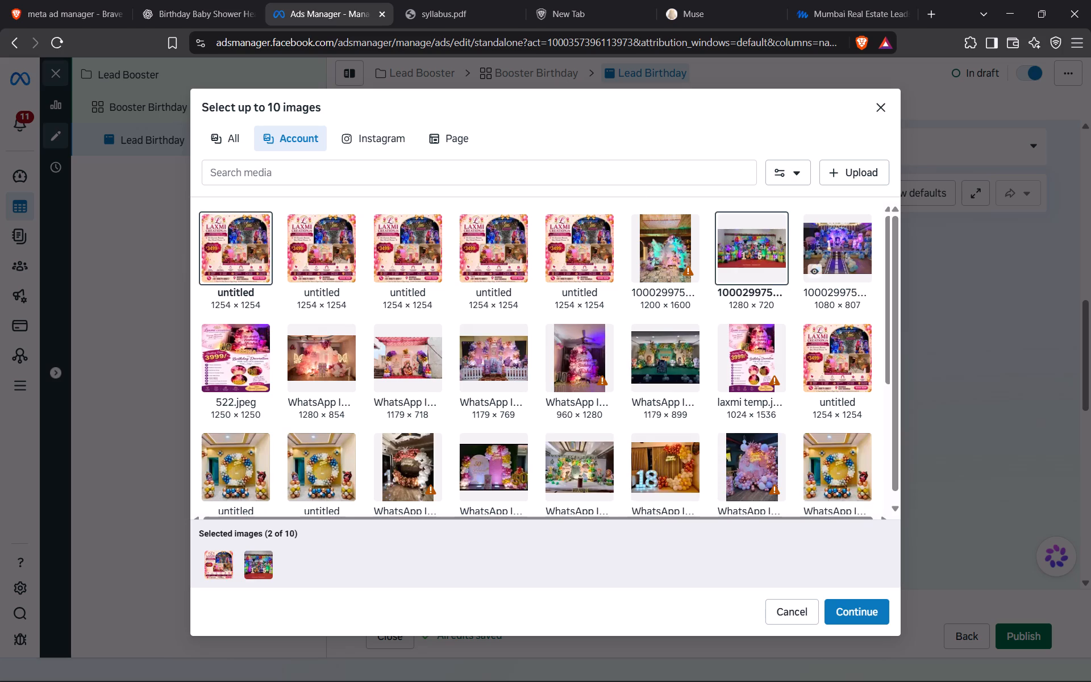
pyautogui.click(849, 239)
pyautogui.click(657, 340)
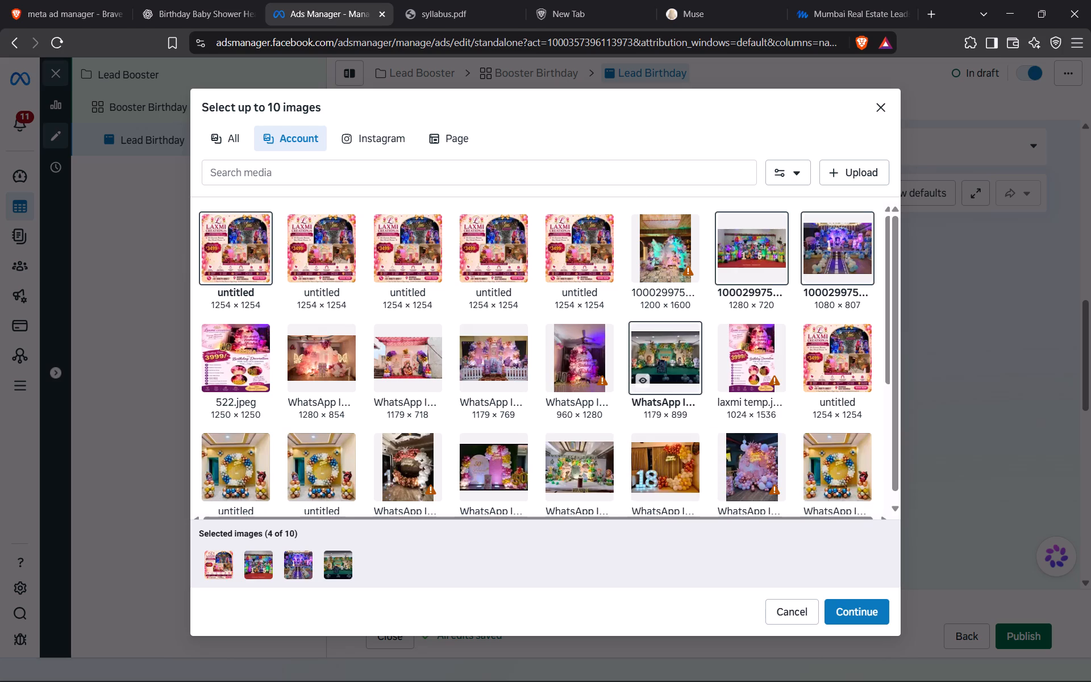
pyautogui.click(492, 347)
pyautogui.click(328, 344)
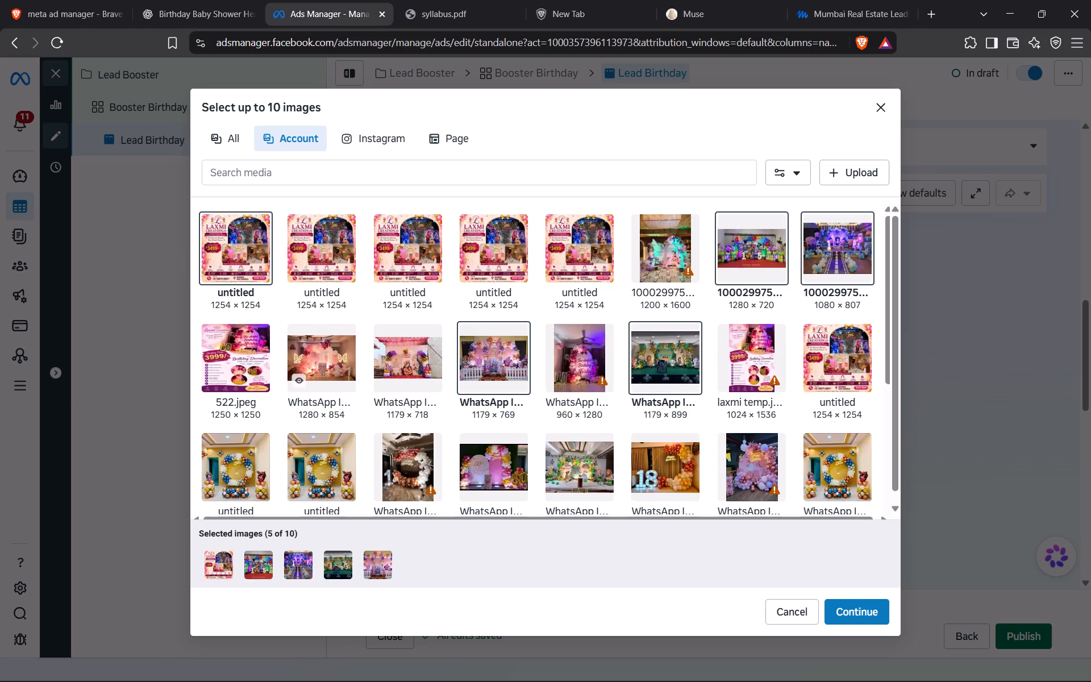
pyautogui.click(401, 346)
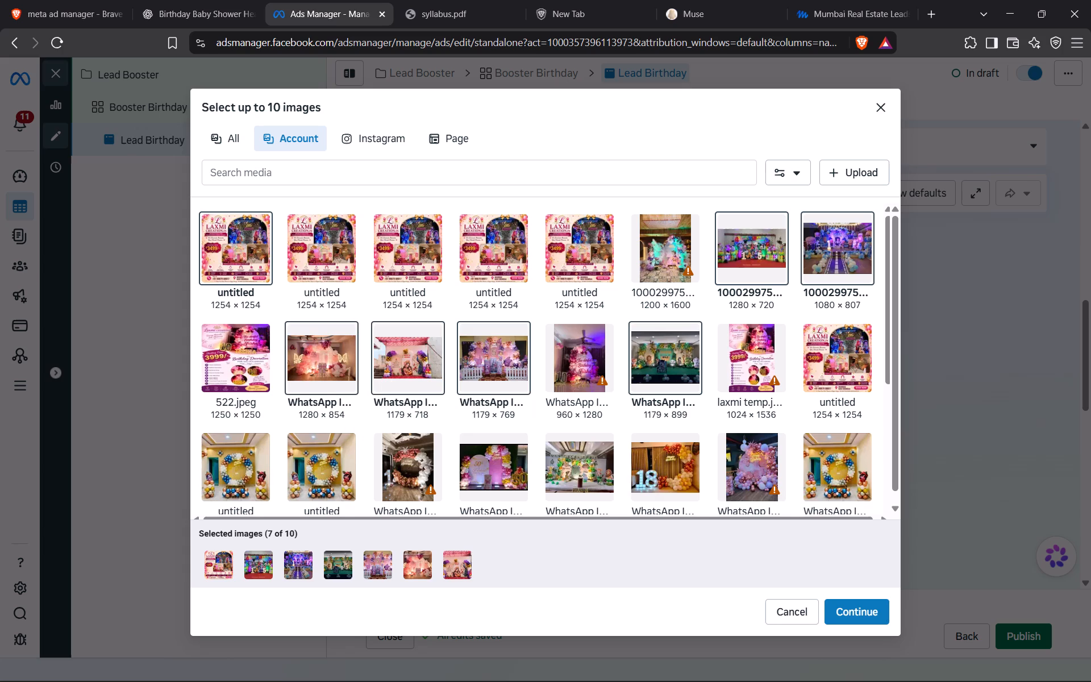
pyautogui.click(323, 448)
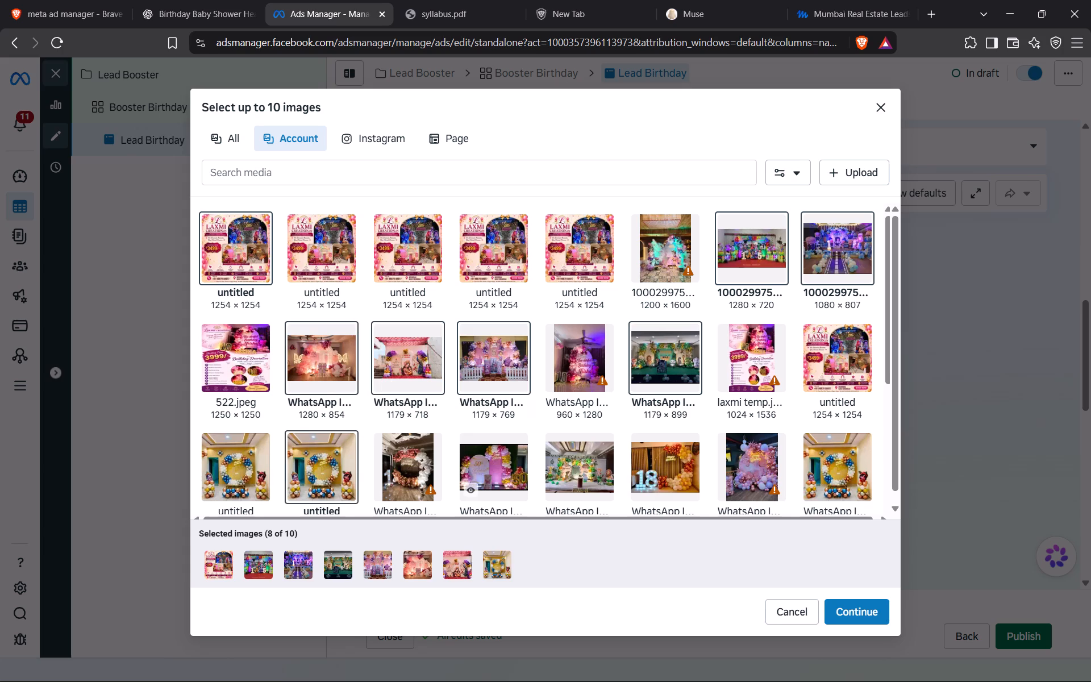
pyautogui.click(480, 454)
pyautogui.scroll(-2, 700, 472)
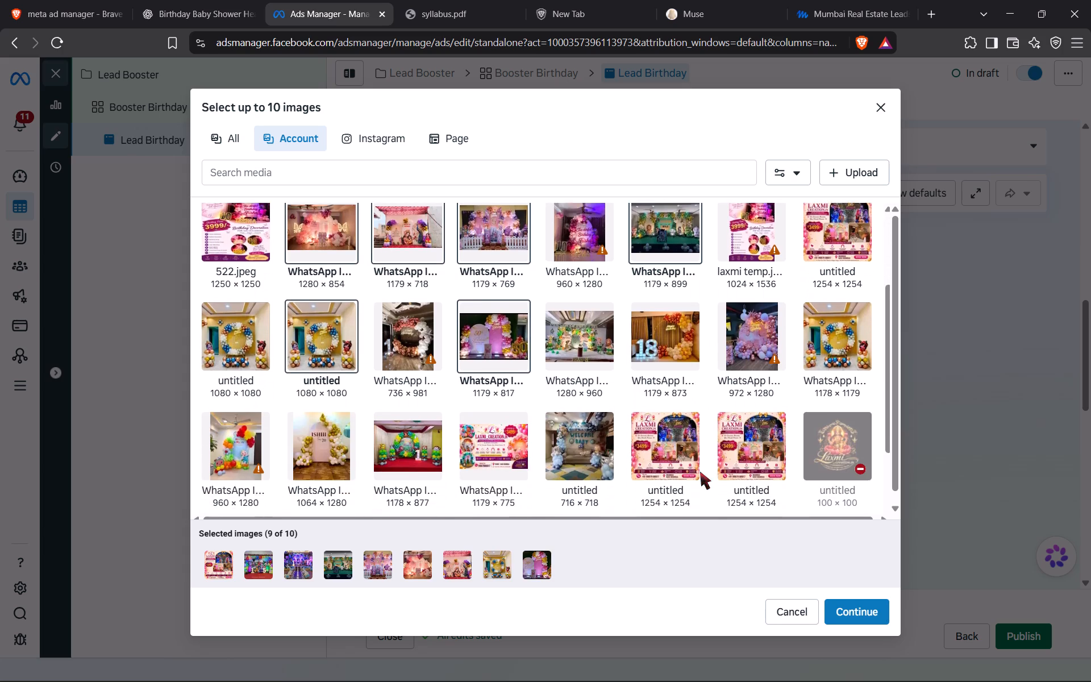
pyautogui.click(426, 439)
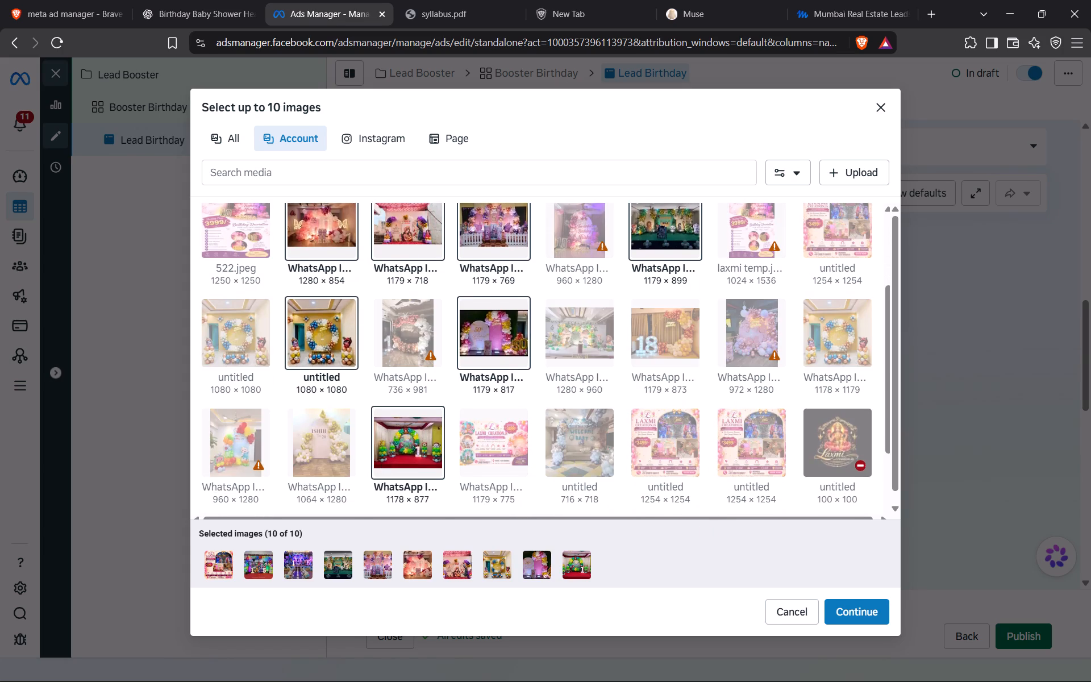
pyautogui.click(869, 612)
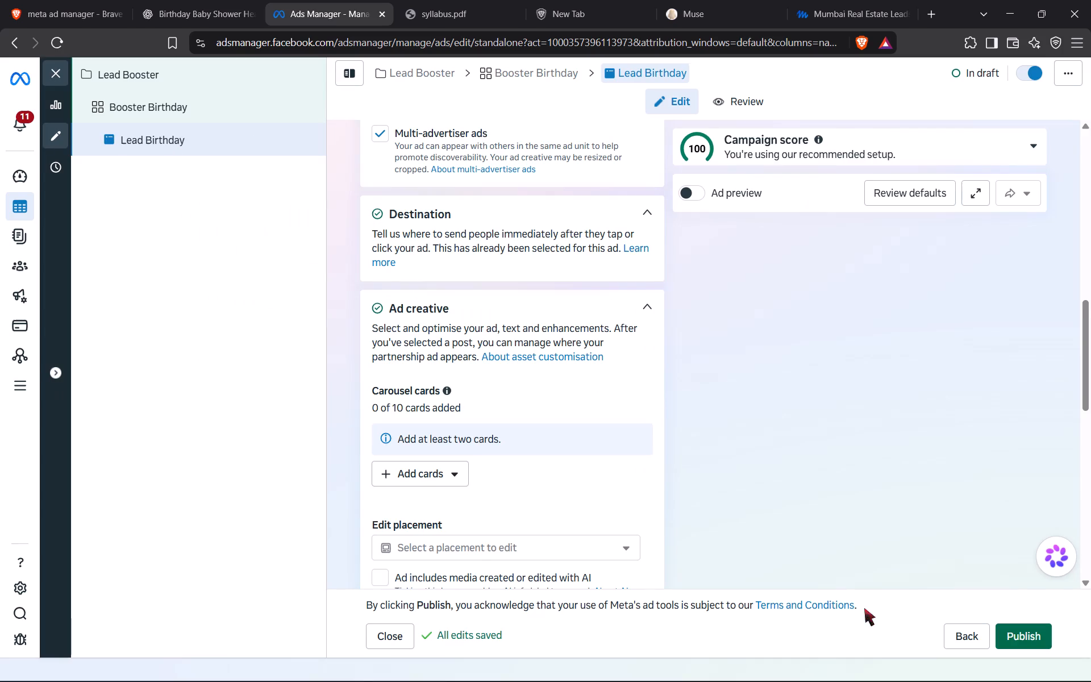
# Enter a birthday and baby shower description, "Birthday,Baby Shower", for the first carousel card.
pyautogui.scroll(-2, 639, 424)
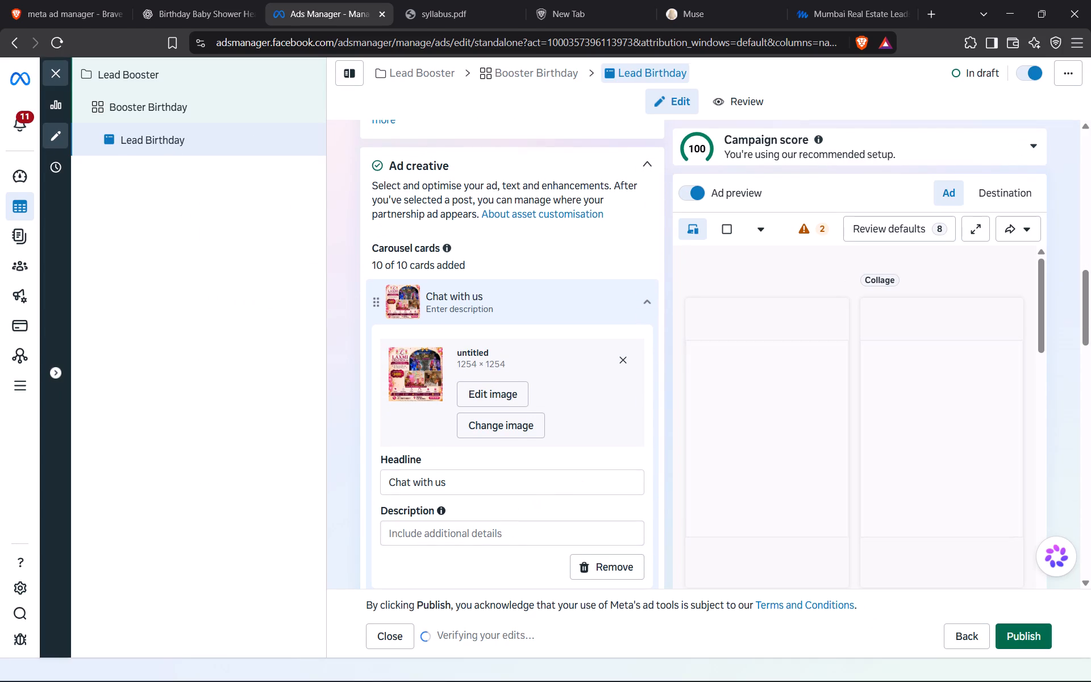
pyautogui.click(506, 532)
pyautogui.write('Birthday,Baby')
pyautogui.write('Shiw')
pyautogui.press('BackSpace')
pyautogui.press('BackSpace')
pyautogui.write('ower')
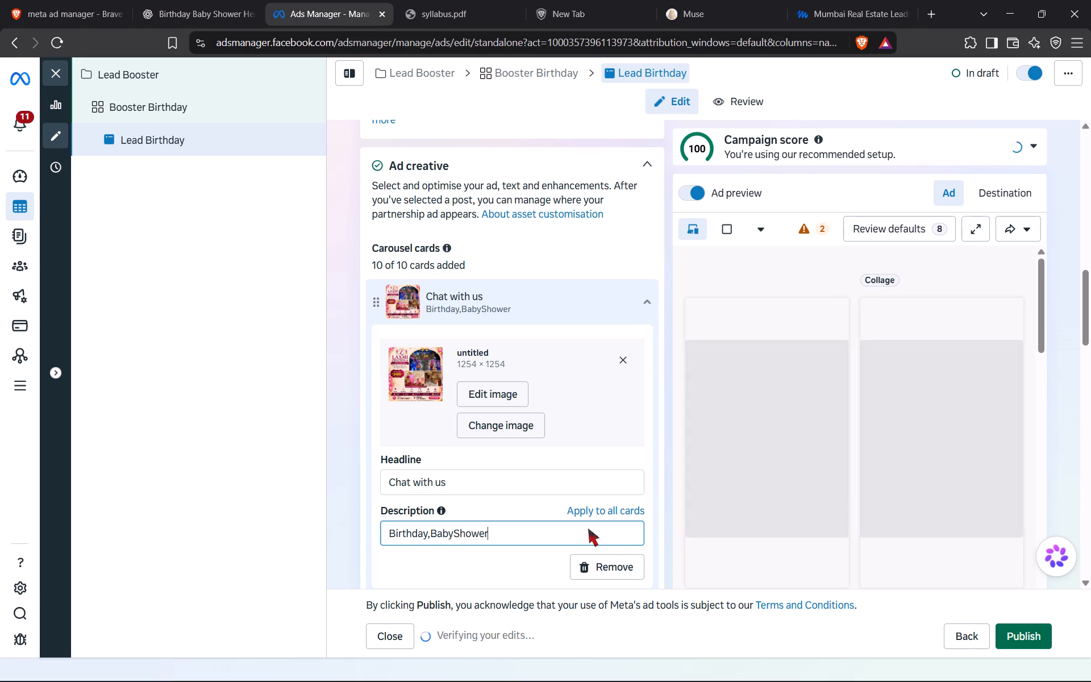
# Reword the first carousel card's description as "Birthday and BabyShower" and apply it to all cards.
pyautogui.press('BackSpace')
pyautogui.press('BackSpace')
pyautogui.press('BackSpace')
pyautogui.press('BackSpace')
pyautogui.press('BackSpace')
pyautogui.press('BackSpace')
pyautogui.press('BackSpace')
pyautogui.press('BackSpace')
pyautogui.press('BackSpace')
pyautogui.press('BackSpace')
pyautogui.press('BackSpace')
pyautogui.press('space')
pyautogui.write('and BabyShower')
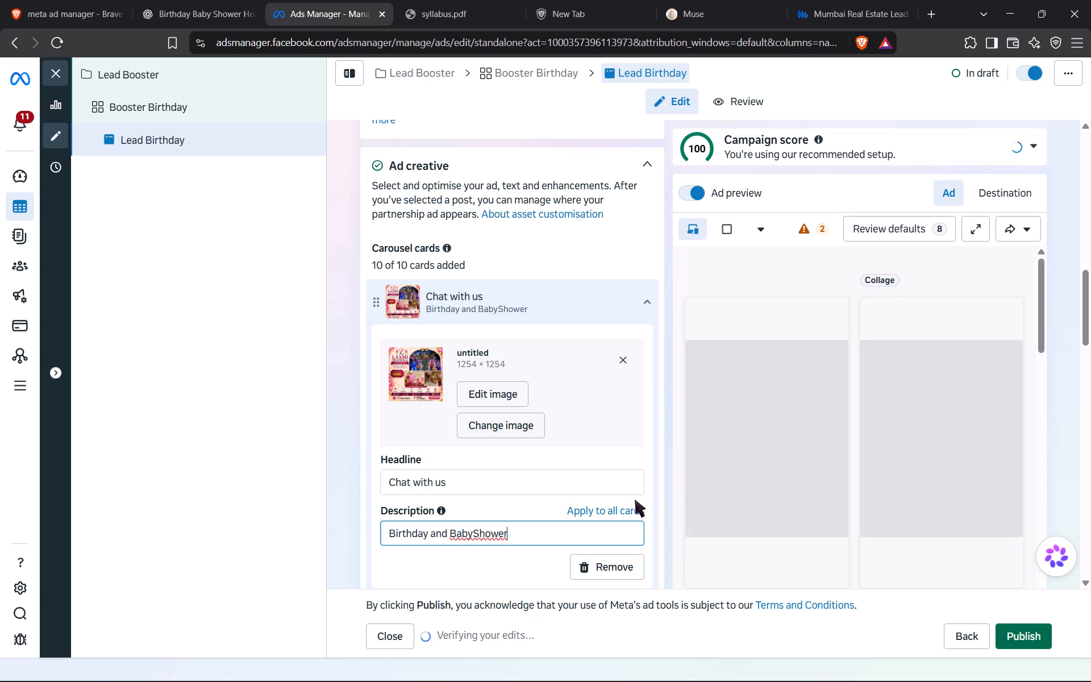
pyautogui.click(632, 507)
# Examine the available placements for editing and the format display, primary text and call-to-action settings of the ad creative.
pyautogui.scroll(-3, 559, 410)
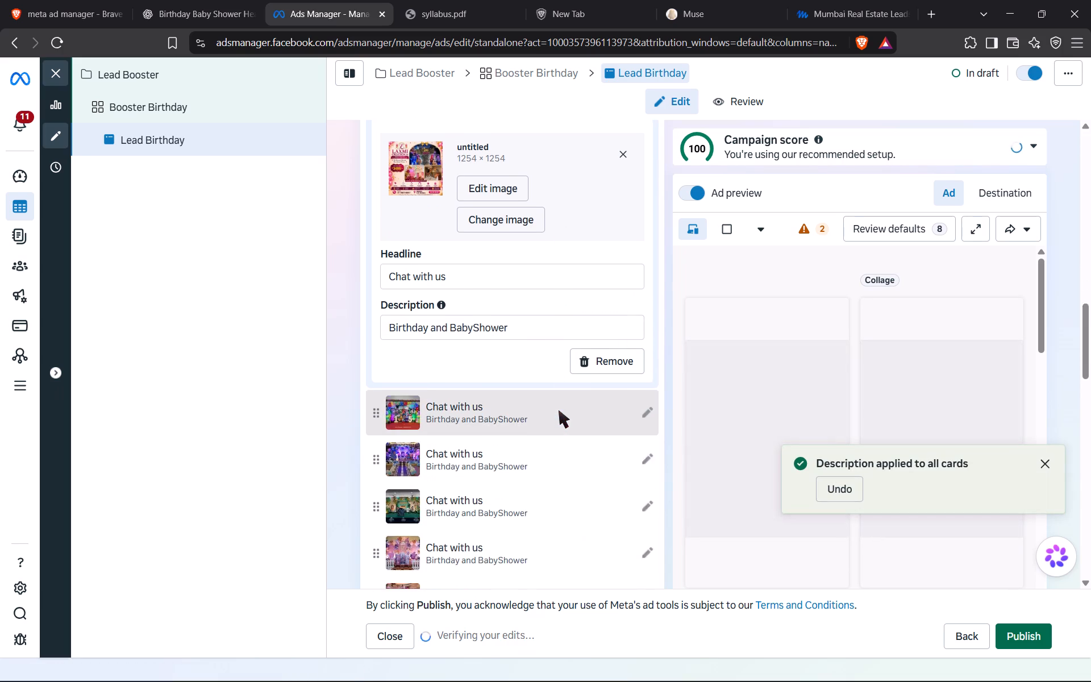
pyautogui.scroll(-8, 559, 410)
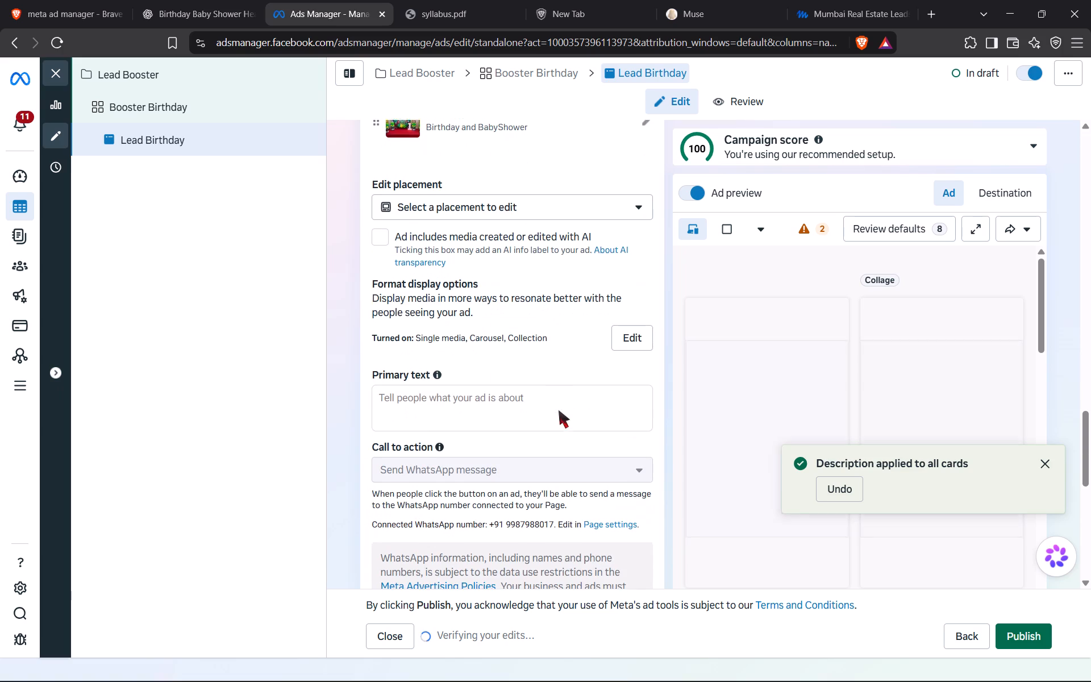
pyautogui.click(551, 203)
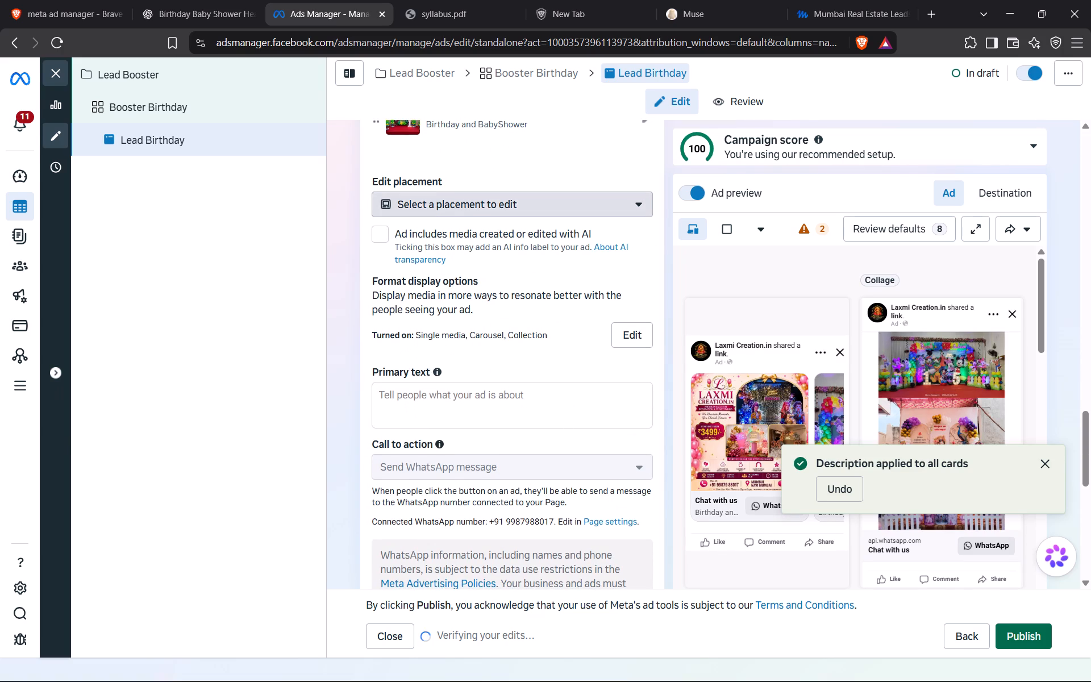
pyautogui.scroll(-2, 528, 486)
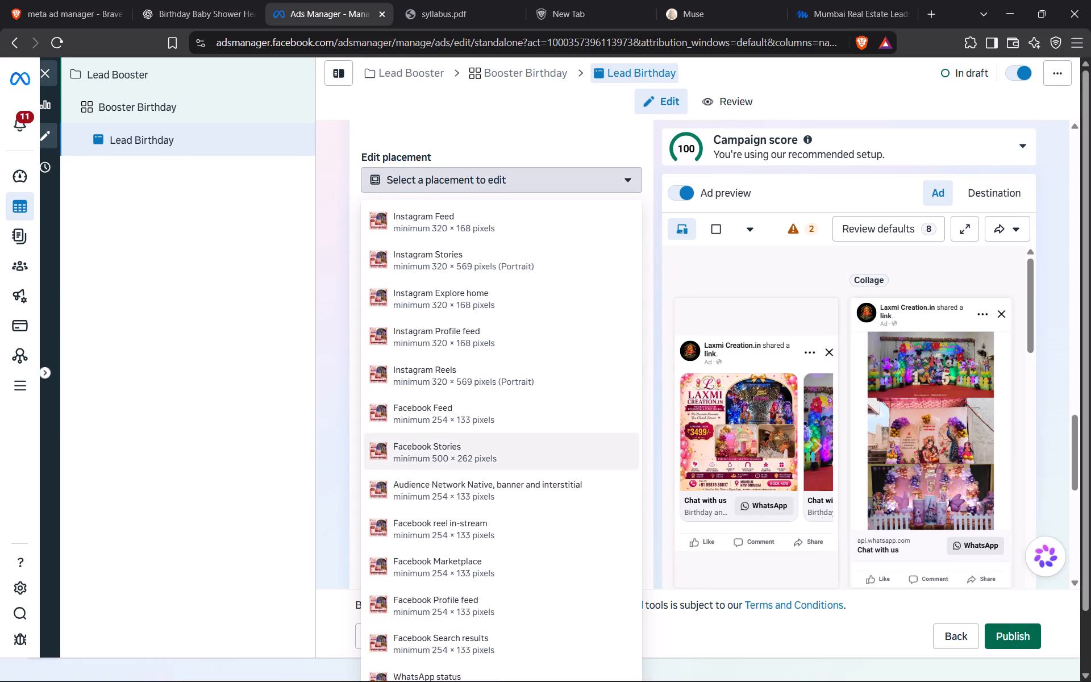
pyautogui.scroll(-2, 528, 486)
pyautogui.scroll(2, 528, 486)
pyautogui.scroll(-1, 528, 486)
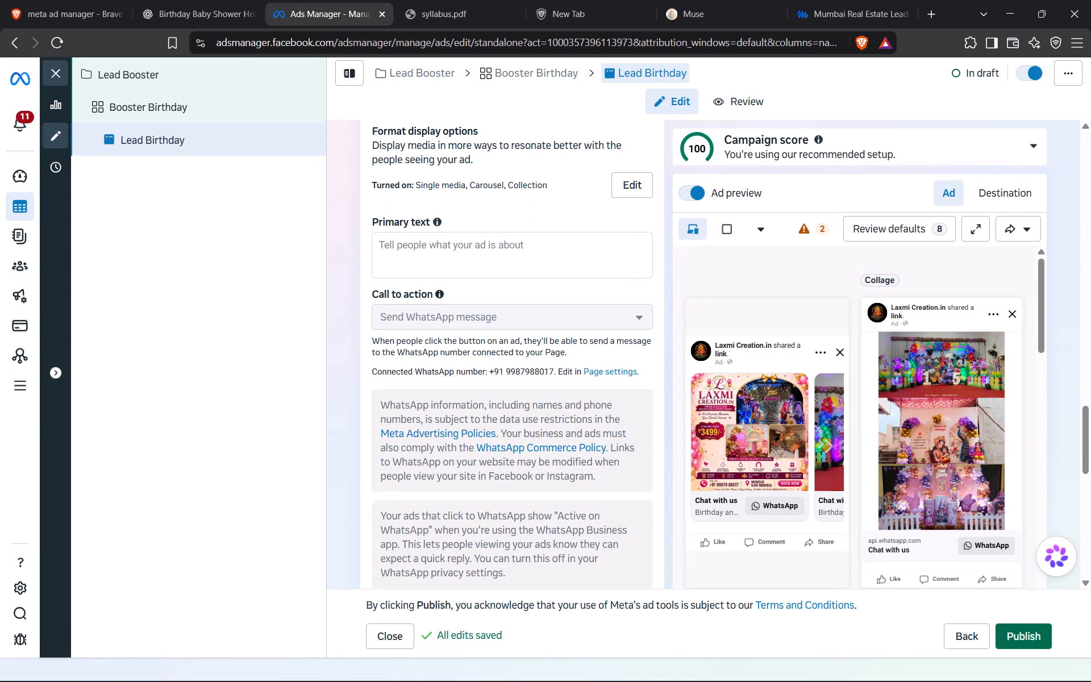
pyautogui.scroll(1, 540, 463)
pyautogui.scroll(1, 580, 211)
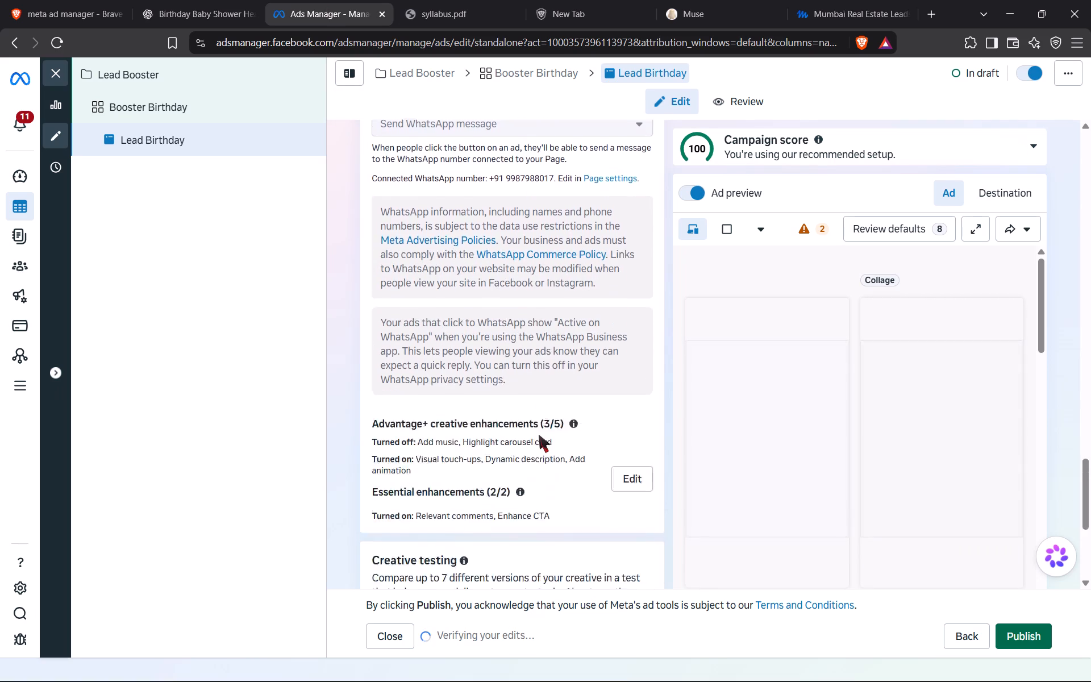
pyautogui.scroll(-3, 539, 435)
pyautogui.click(552, 385)
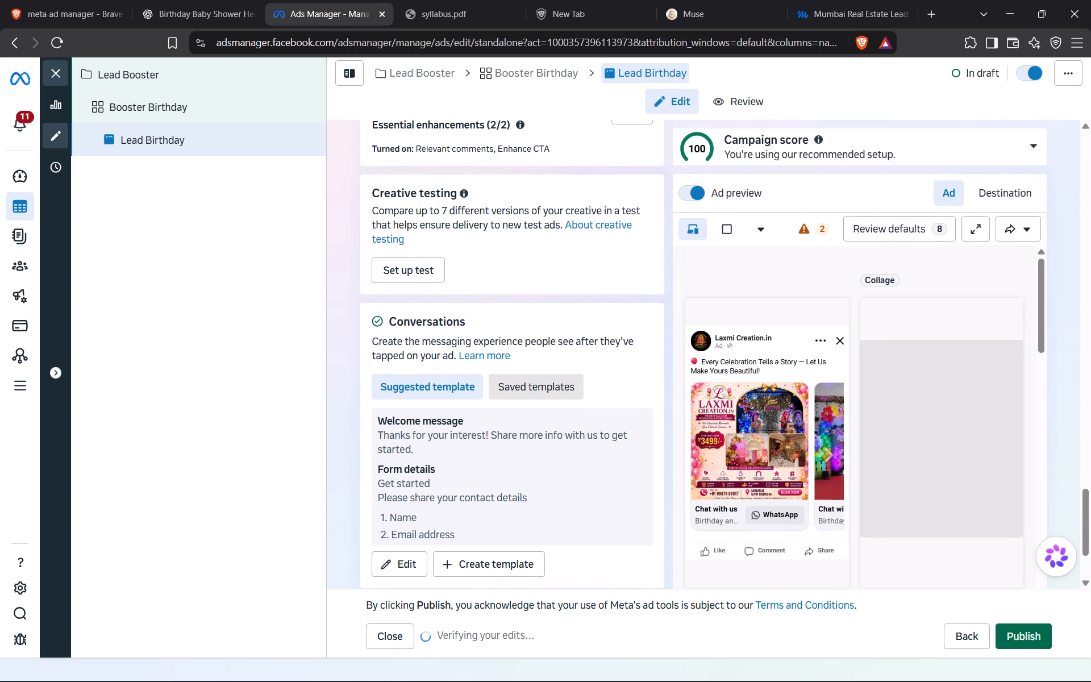
# Check the remaining conversation template and tracking settings, and publish the Lead Booster campaign with its ad set and ad.
pyautogui.scroll(-1, 536, 461)
pyautogui.scroll(-1, 491, 470)
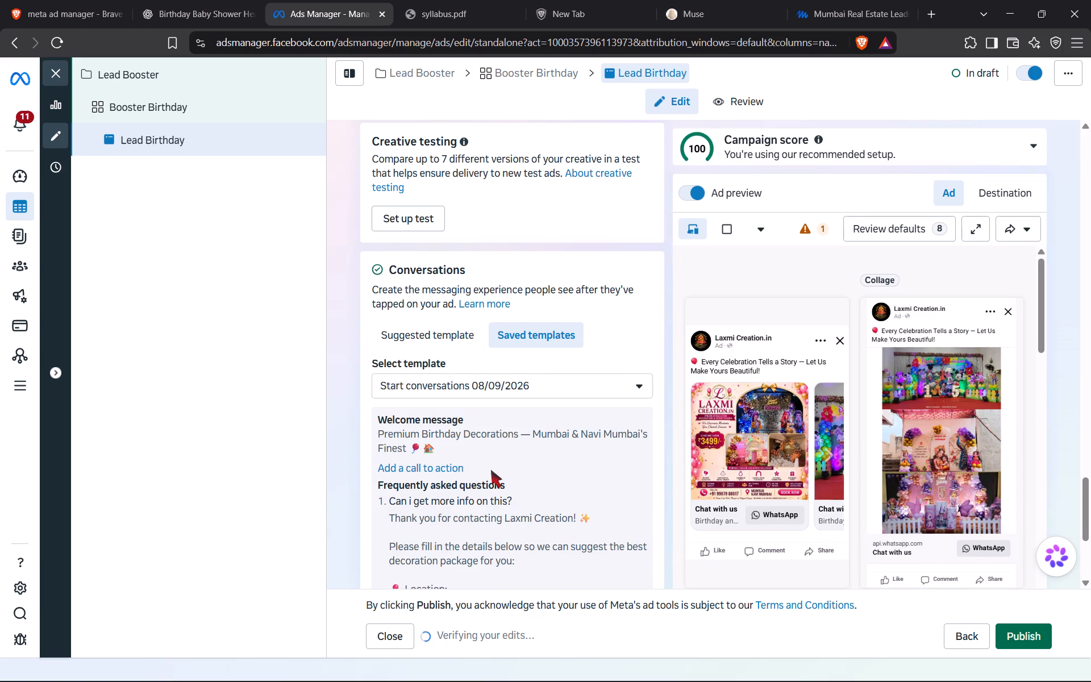
pyautogui.scroll(-3, 491, 470)
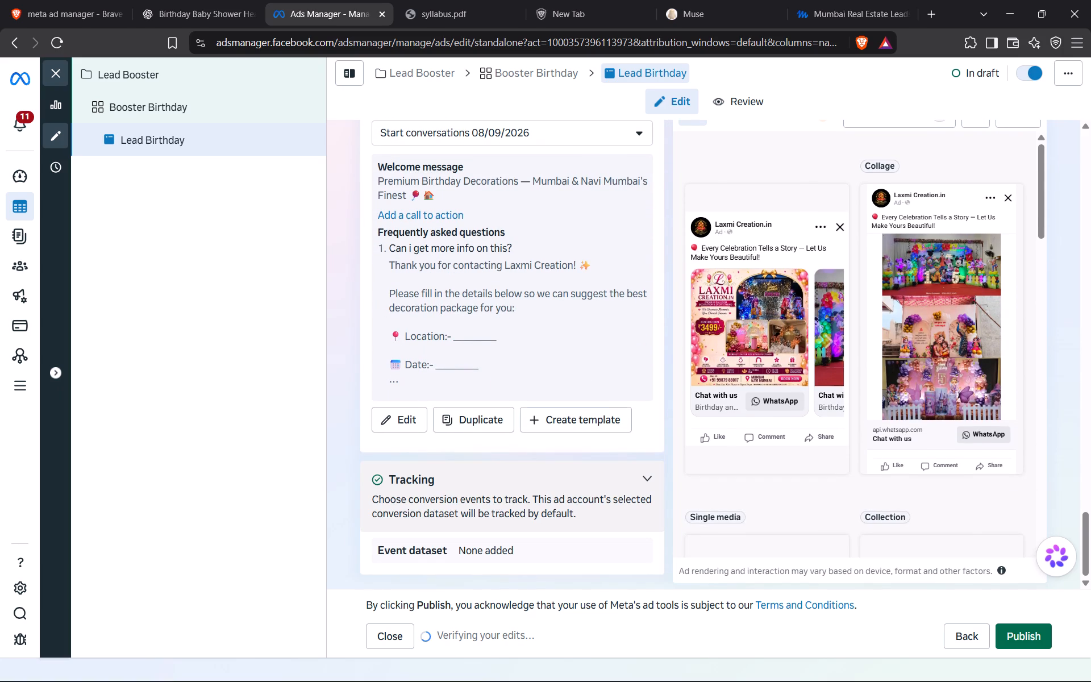
pyautogui.scroll(-2, 491, 470)
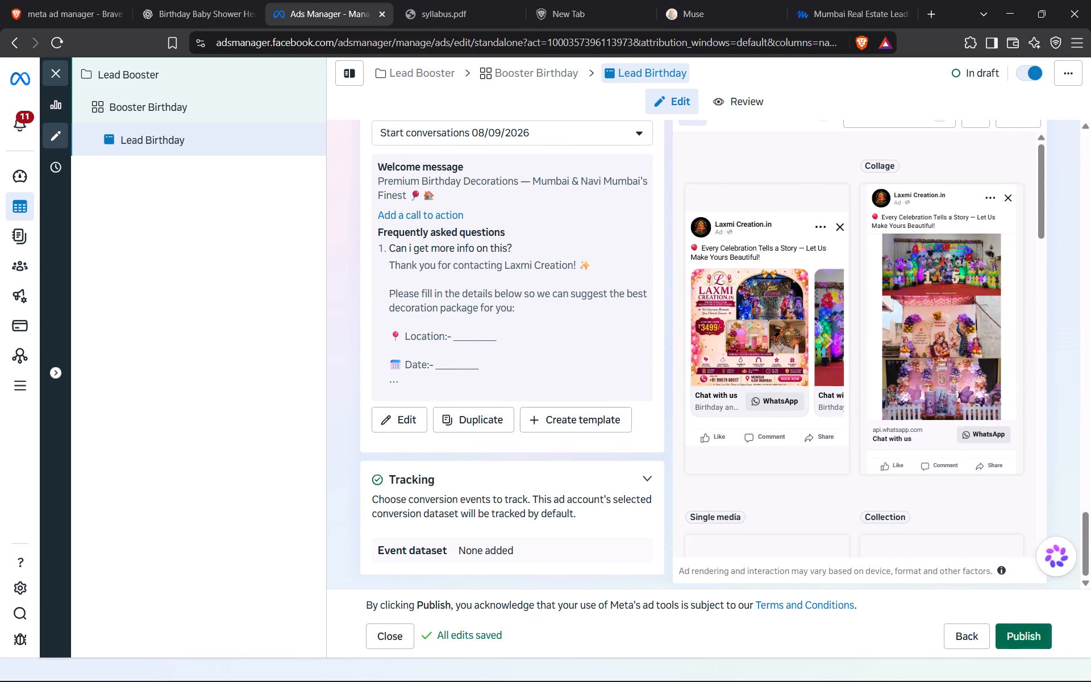
pyautogui.click(1030, 632)
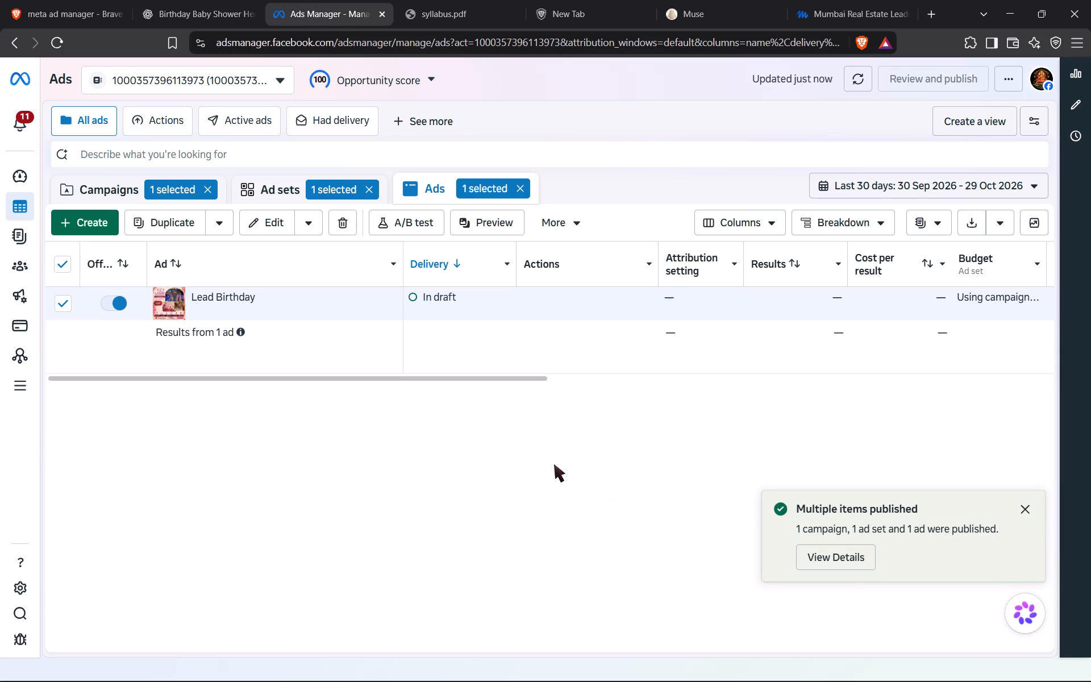
# Go back to the campaigns list.
pyautogui.click(101, 195)
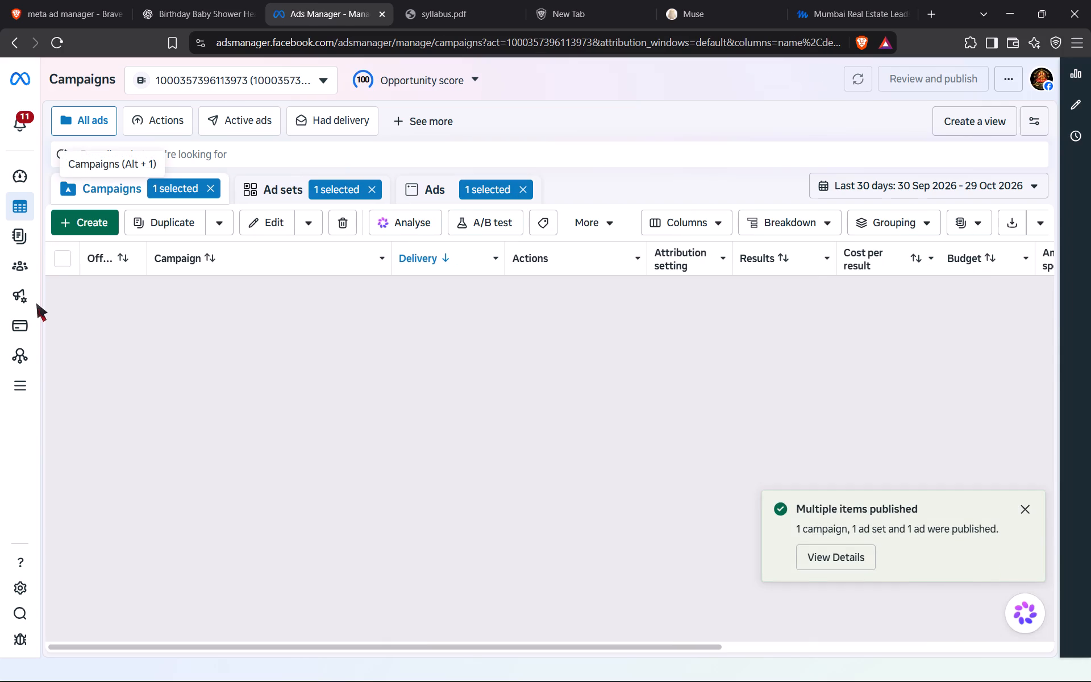
# Open the ad account's billing and payments page.
pyautogui.click(23, 327)
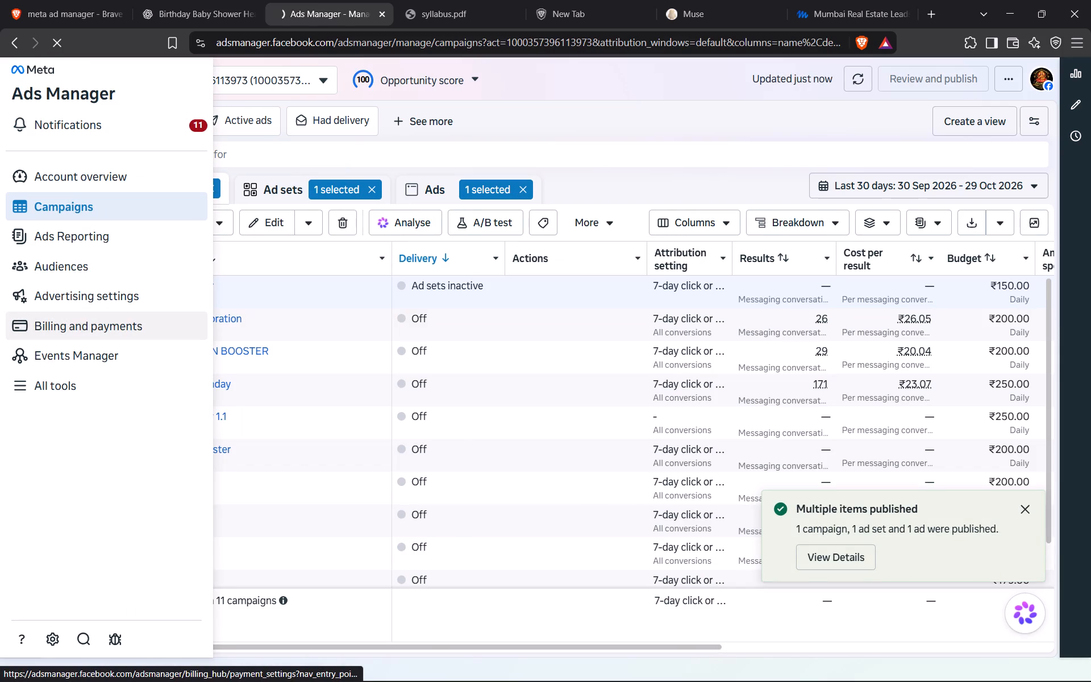
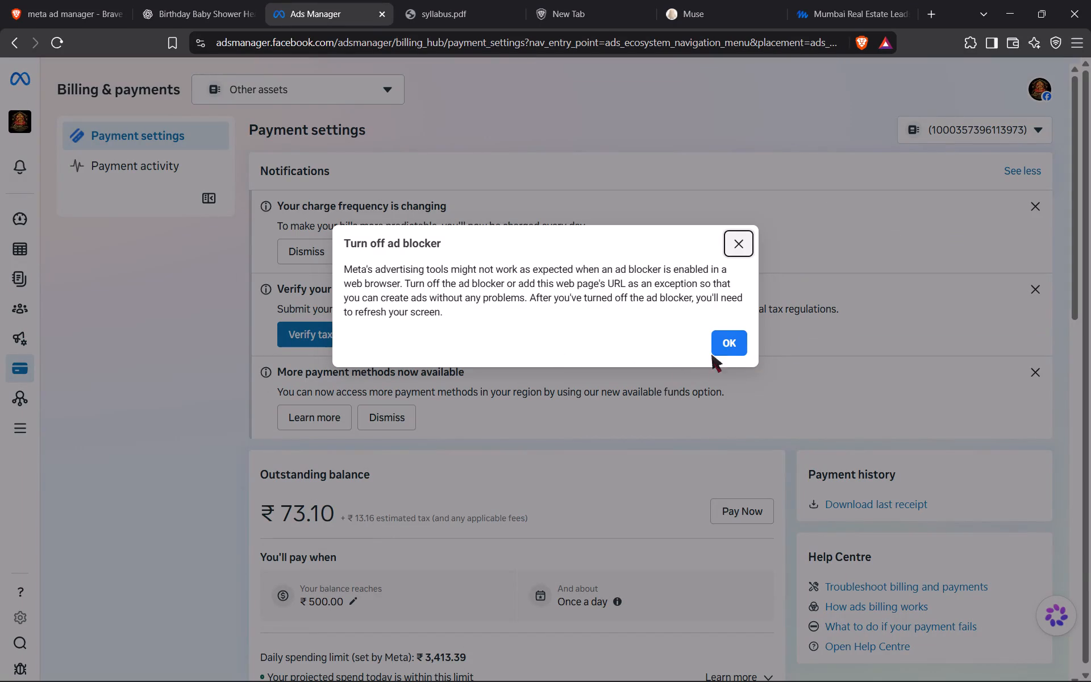
# Dismiss the ad blocker notice and add ₹1,000.00 to the ad account's available funds, paying by UPI.
pyautogui.click(735, 346)
pyautogui.scroll(-2, 603, 452)
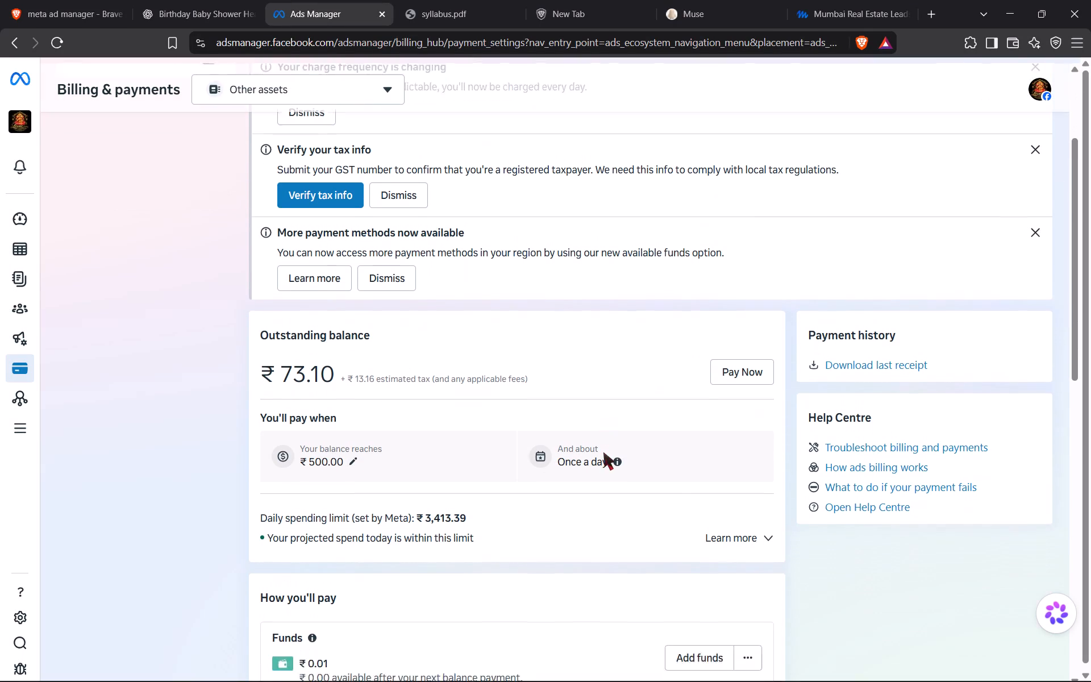
pyautogui.scroll(-1, 603, 452)
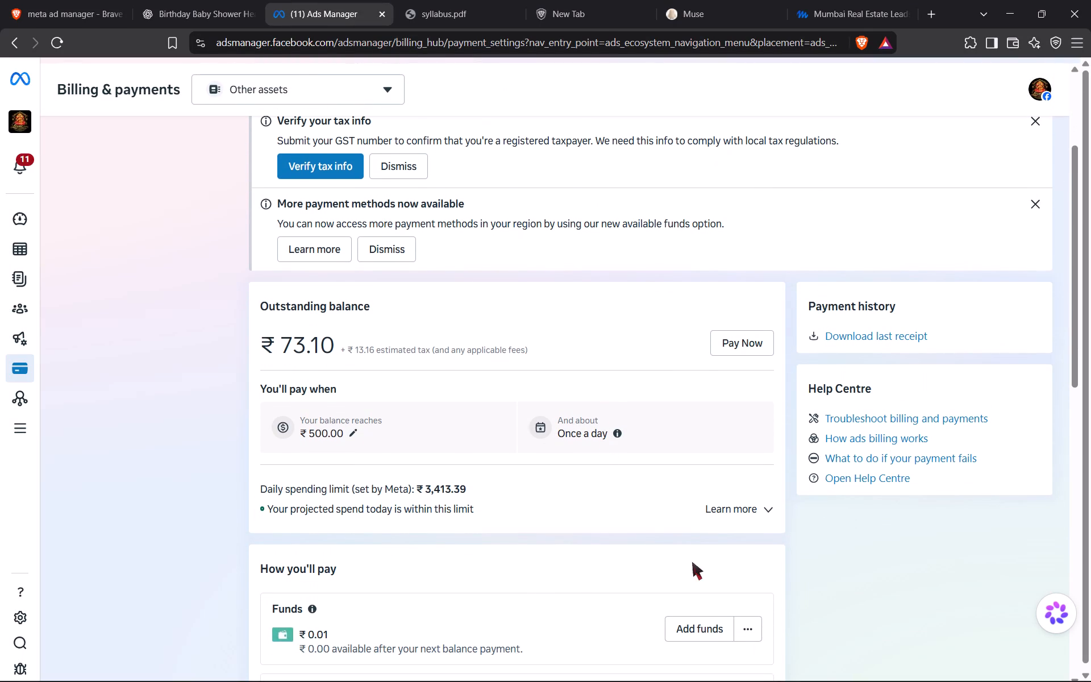
pyautogui.click(702, 632)
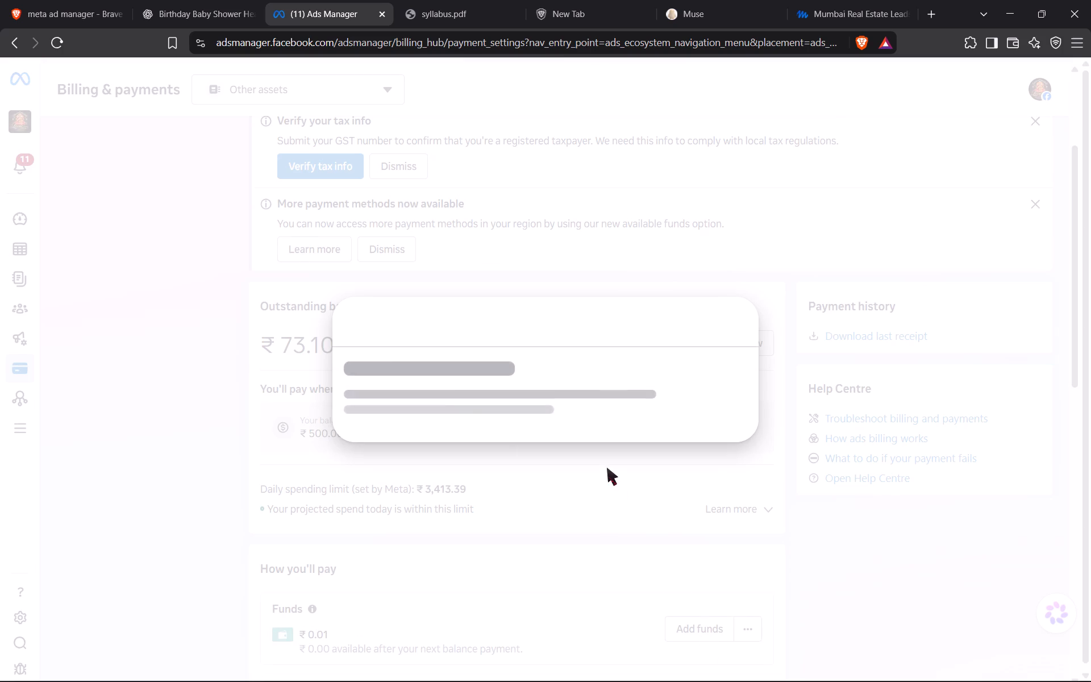
pyautogui.moveTo(460, 305); pyautogui.dragTo(205, 373)
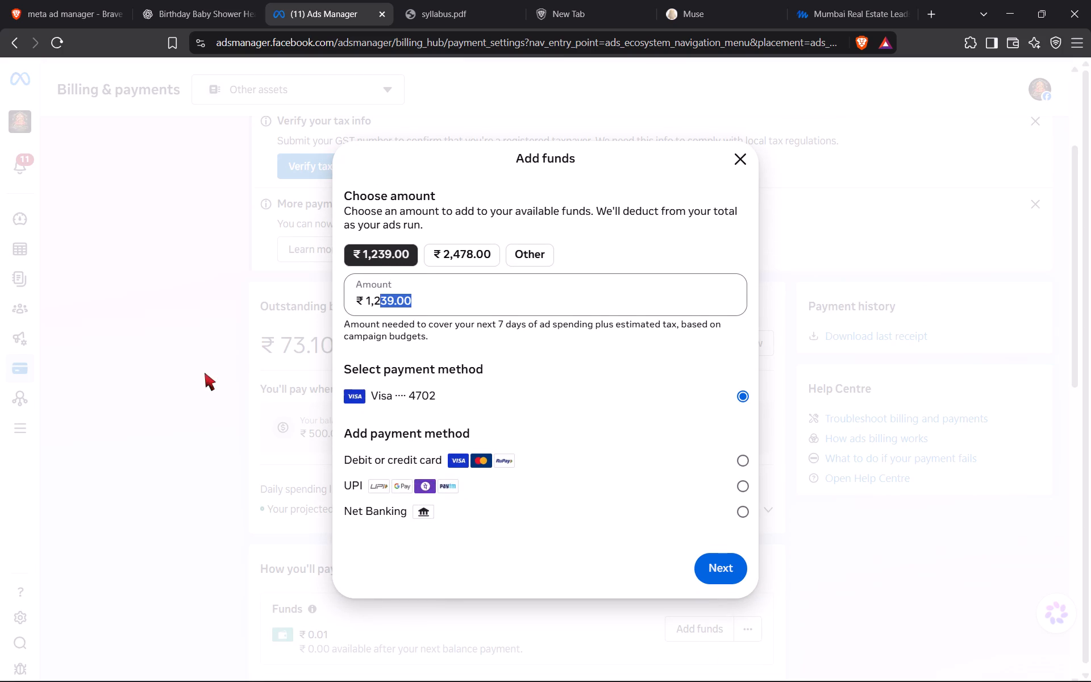
pyautogui.press('BackSpace')
pyautogui.write('1000')
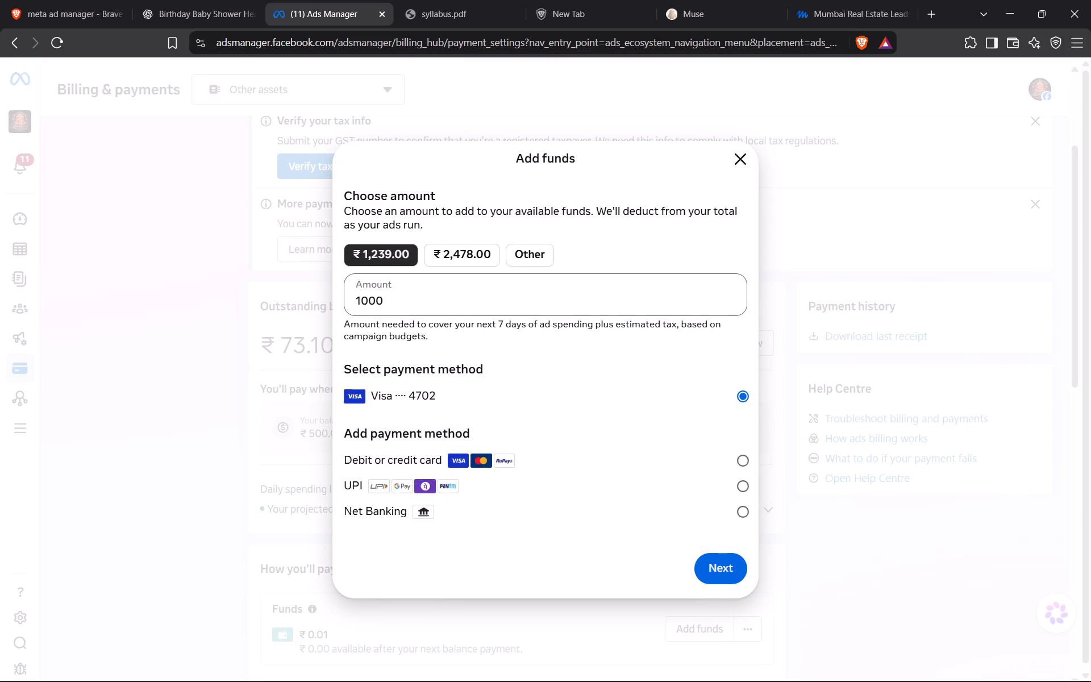
pyautogui.click(743, 486)
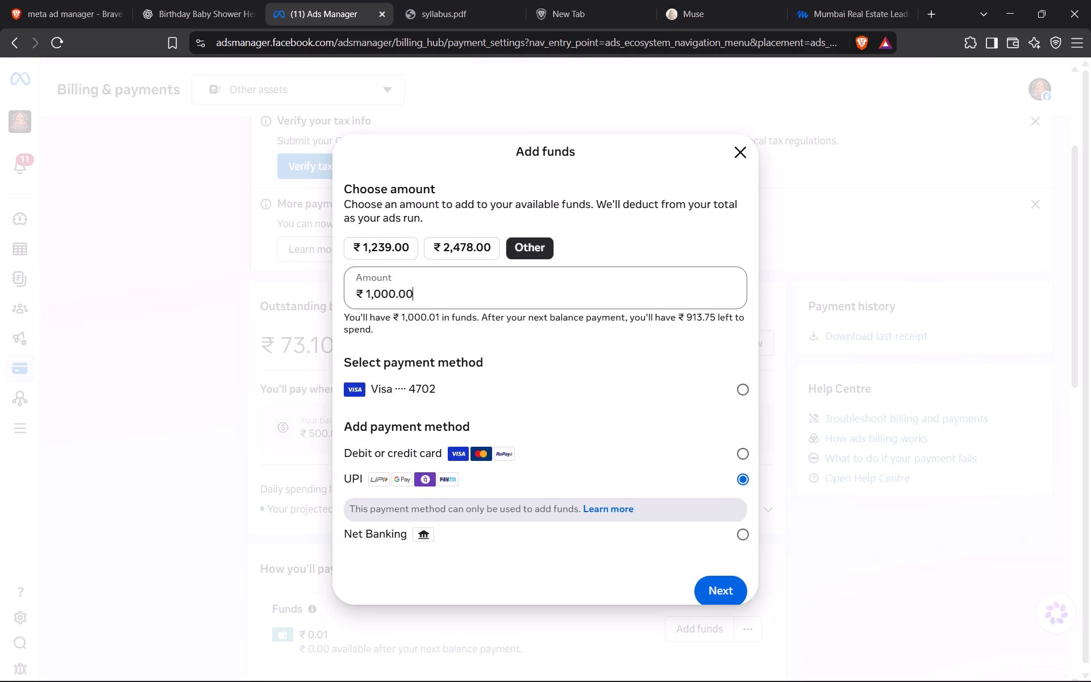
pyautogui.click(707, 576)
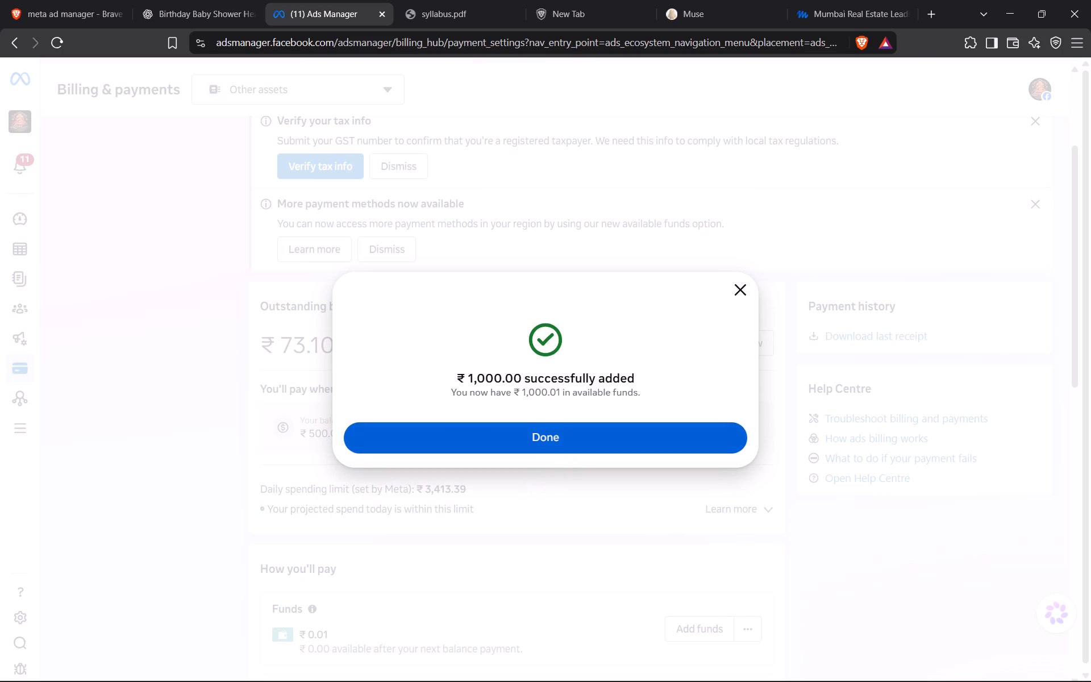
pyautogui.click(593, 434)
# Check the account's funds and automatic payment details, and return to the campaigns list.
pyautogui.scroll(-1, 538, 382)
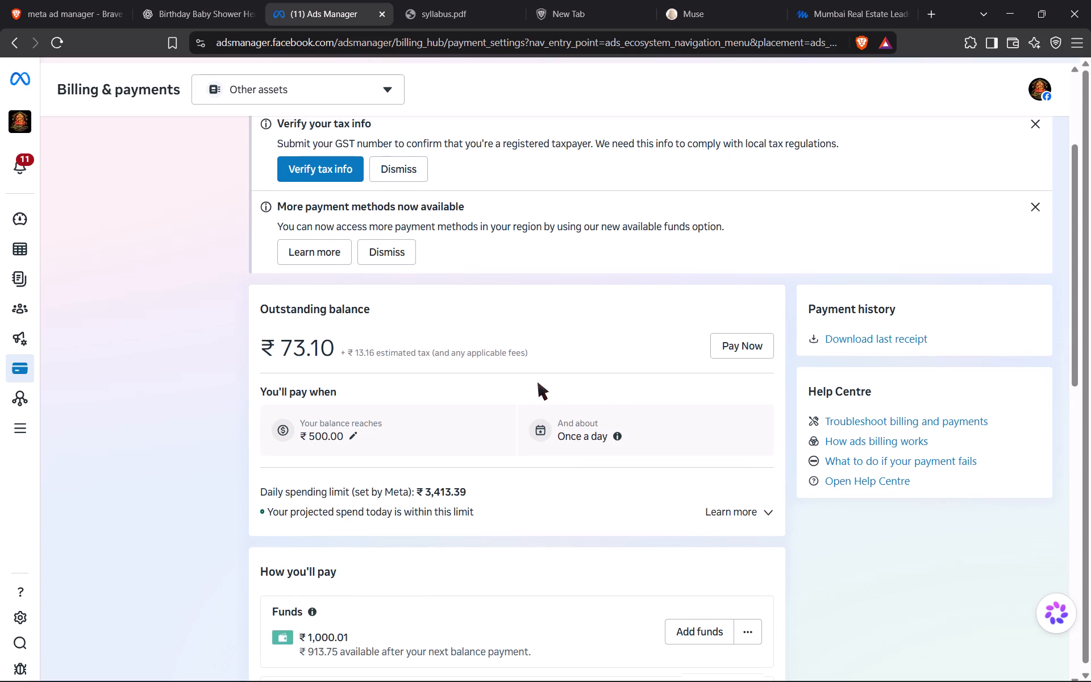
pyautogui.scroll(-1, 538, 382)
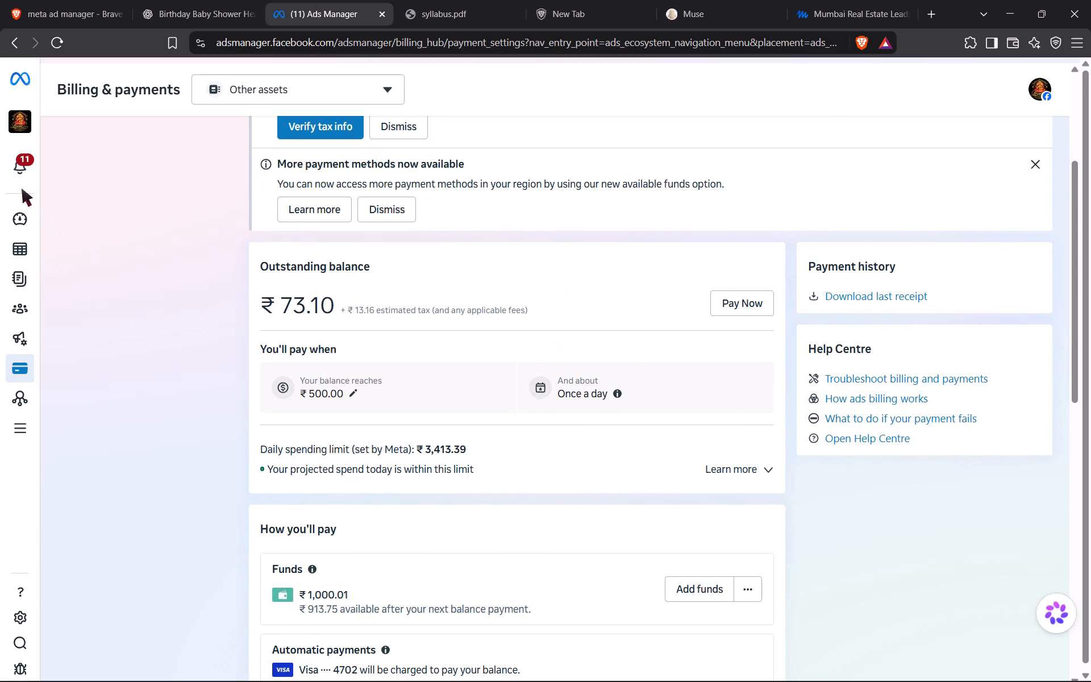
pyautogui.scroll(-1, 517, 542)
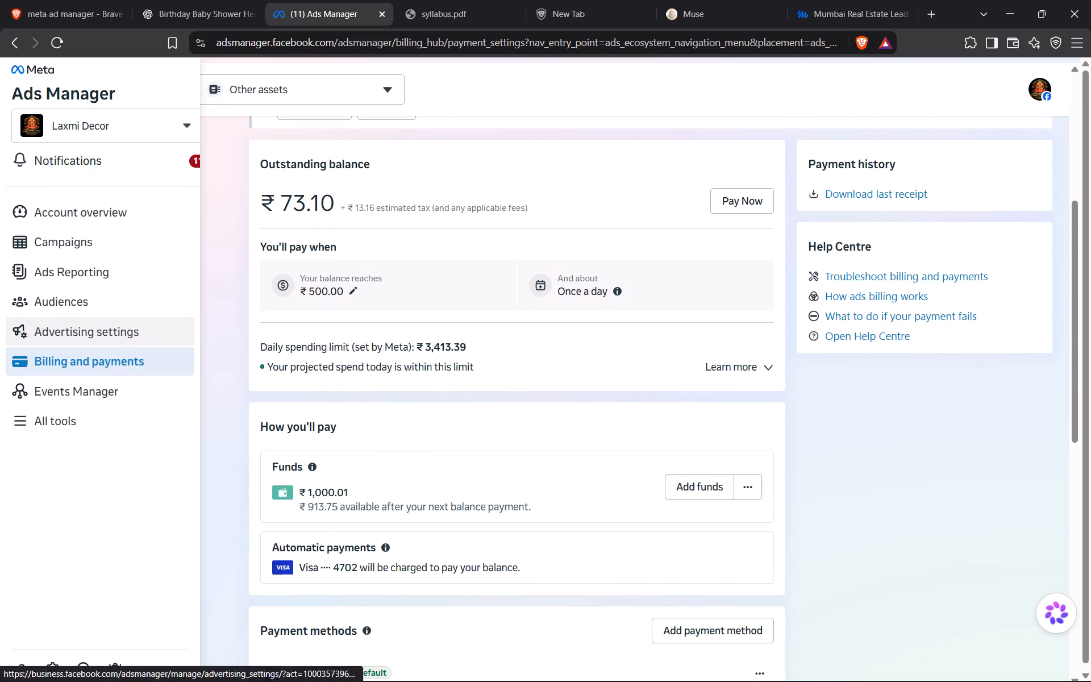
pyautogui.click(91, 245)
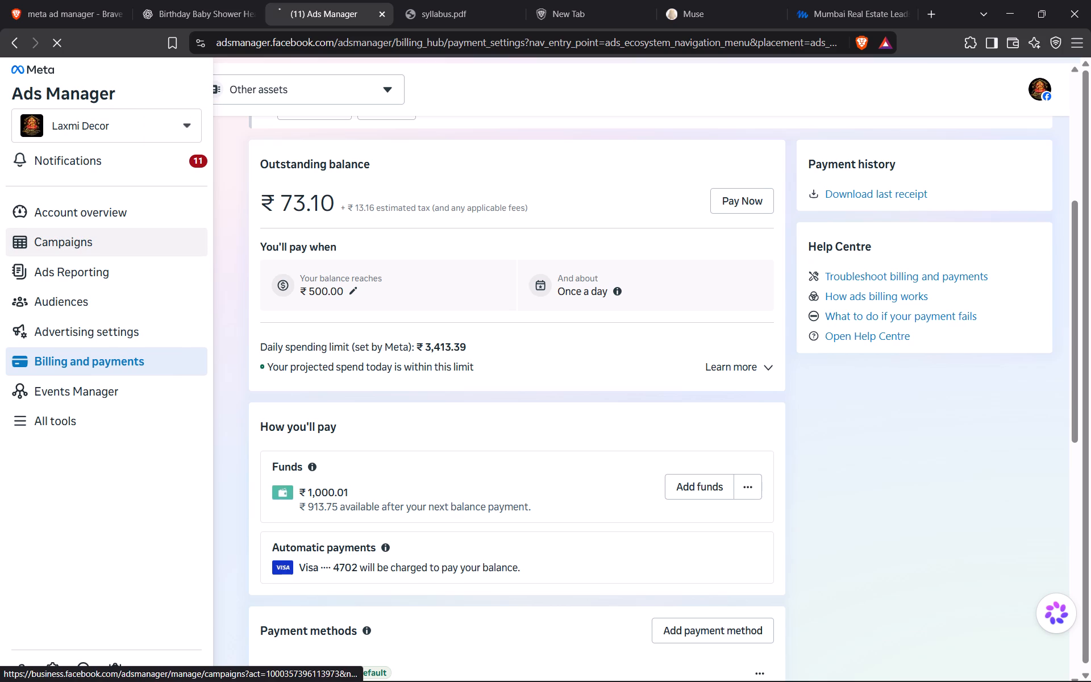